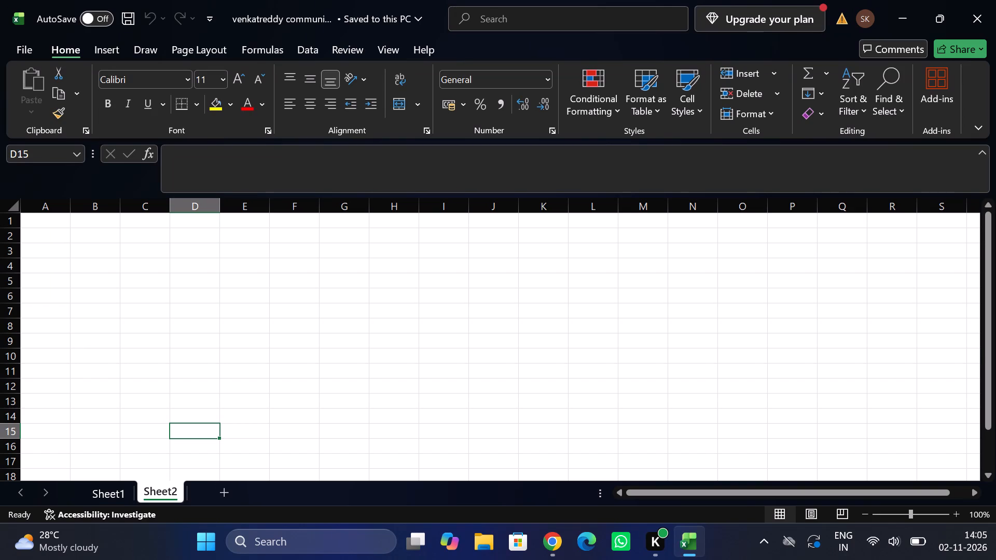
Switch from the empty Sheet2 to the Sheet1 worksheet with the granite flooring quantities.
{"action": "left_click", "coordinate": [95, 496]}
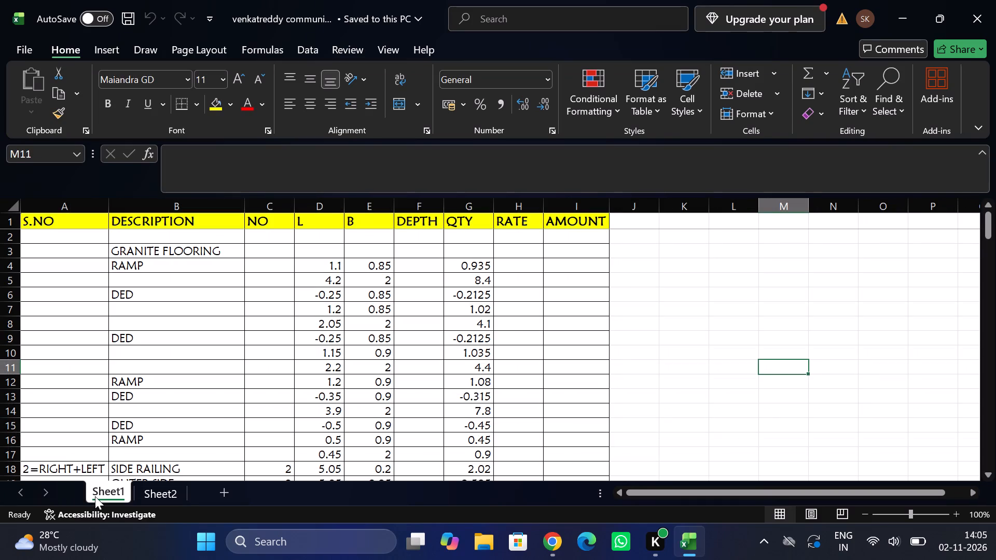
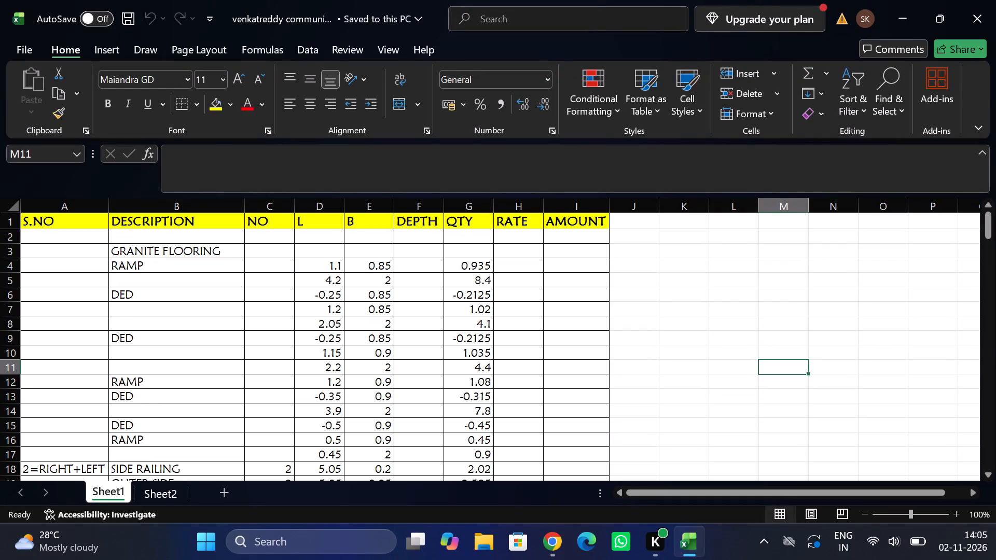
Review the granite flooring quantity entries from the top of the sheet down to the SKIRTING section.
{"action": "left_click", "coordinate": [236, 356]}
{"action": "scroll", "coordinate": [236, 356], "scroll_direction": "down", "scroll_amount": 3}
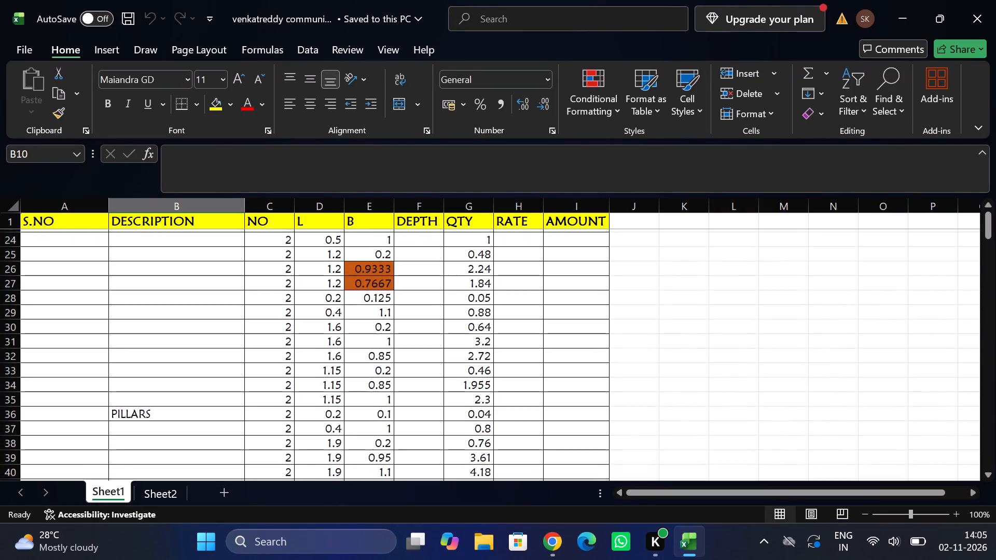
{"action": "scroll", "coordinate": [236, 356], "scroll_direction": "down", "scroll_amount": 4}
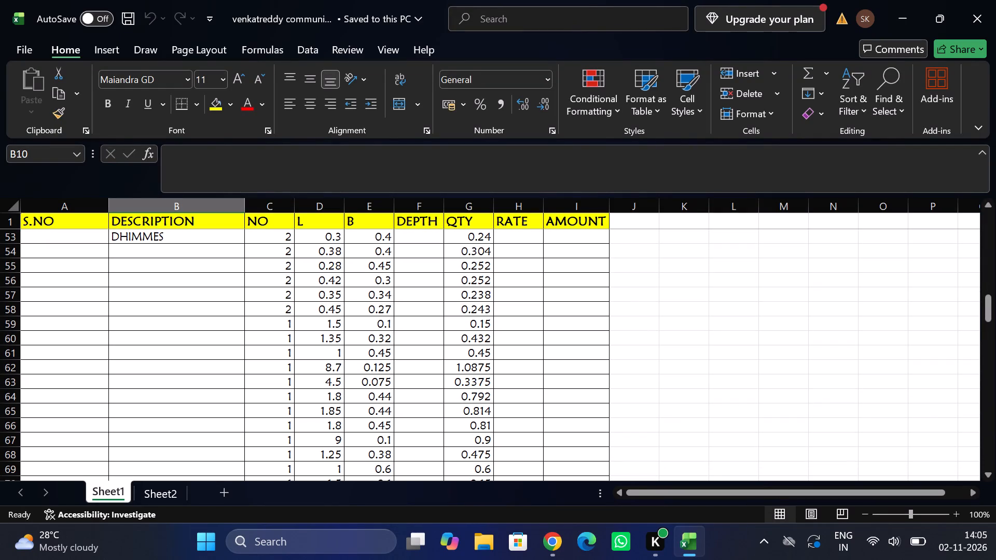
{"action": "scroll", "coordinate": [236, 356], "scroll_direction": "down", "scroll_amount": 3}
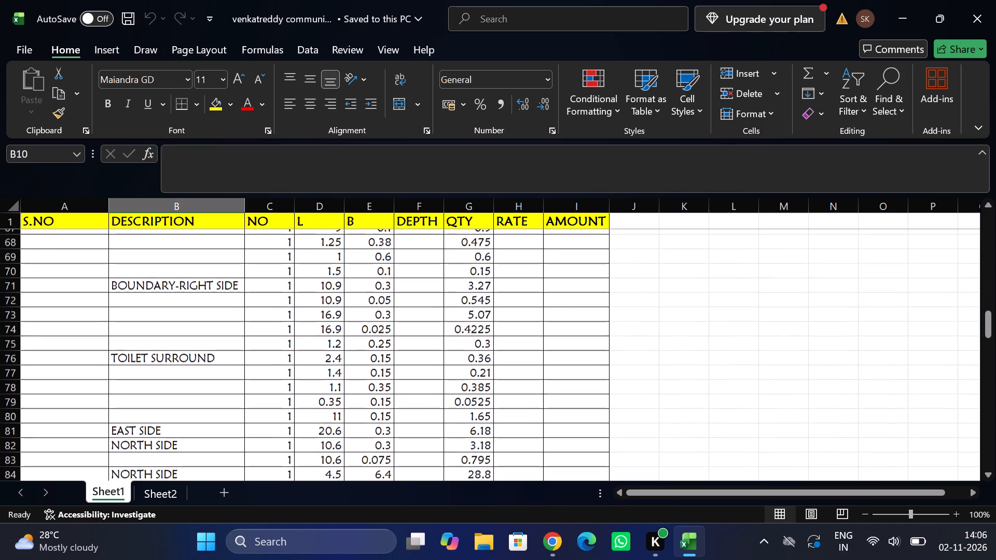
{"action": "scroll", "coordinate": [236, 356], "scroll_direction": "down", "scroll_amount": 4}
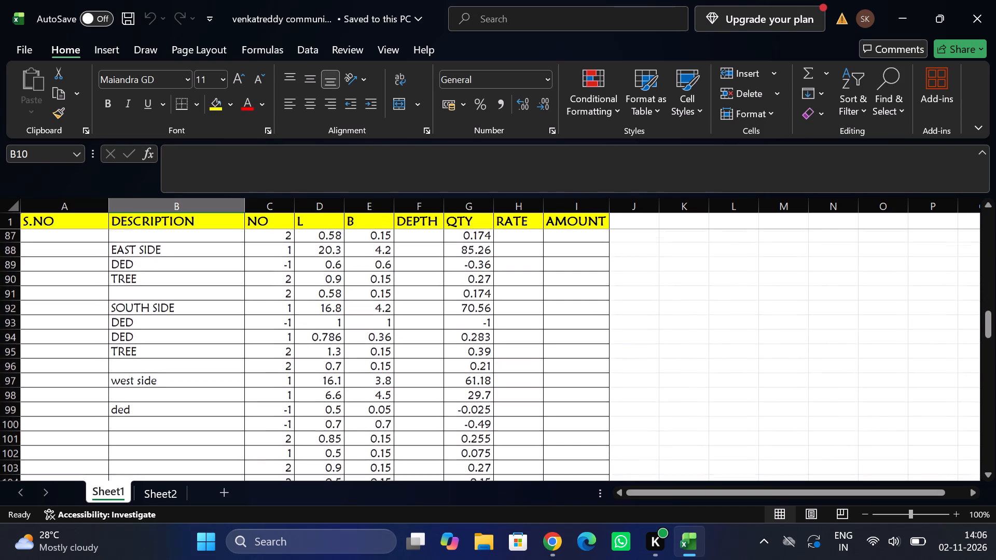
{"action": "scroll", "coordinate": [236, 356], "scroll_direction": "down", "scroll_amount": 1}
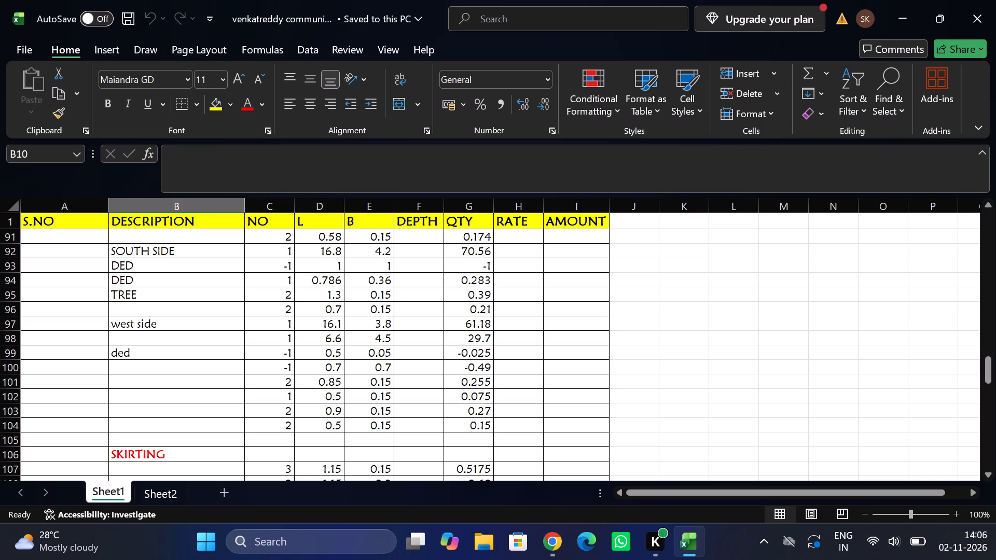
{"action": "left_click", "coordinate": [344, 389]}
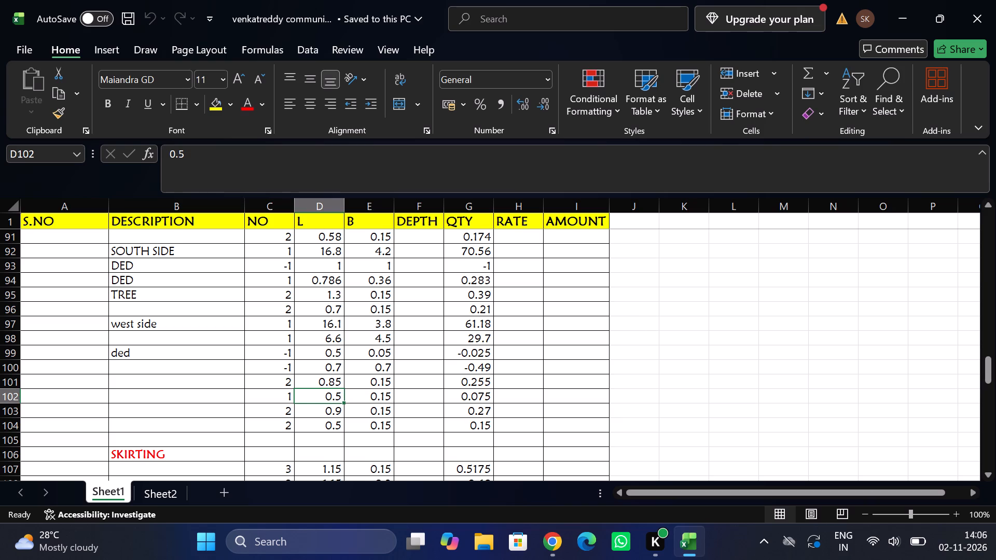
Total the skirting quantities in G107:G159 with AutoSum, placing the sum in G160 below the last entry.
{"action": "scroll", "coordinate": [364, 390], "scroll_direction": "down", "scroll_amount": 4}
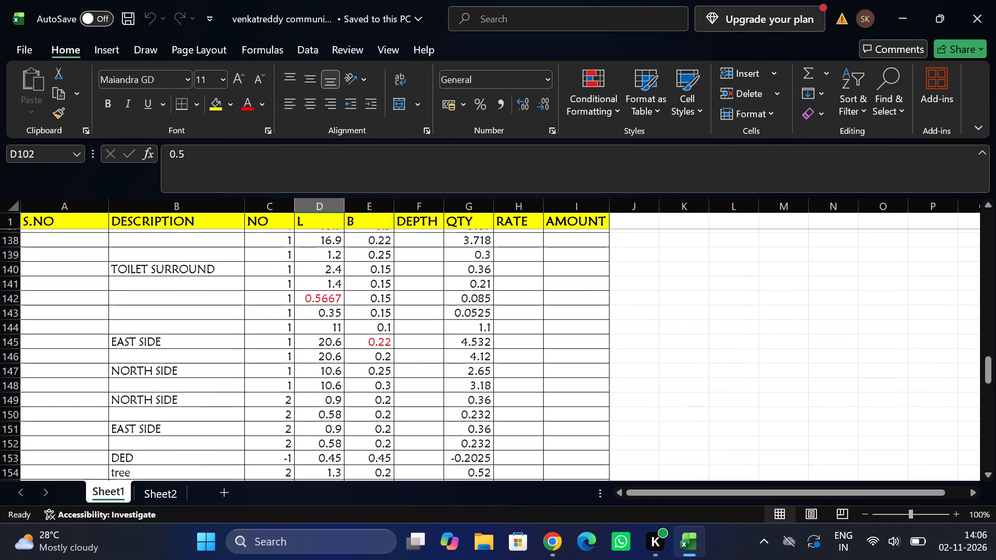
{"action": "scroll", "coordinate": [364, 390], "scroll_direction": "down", "scroll_amount": 4}
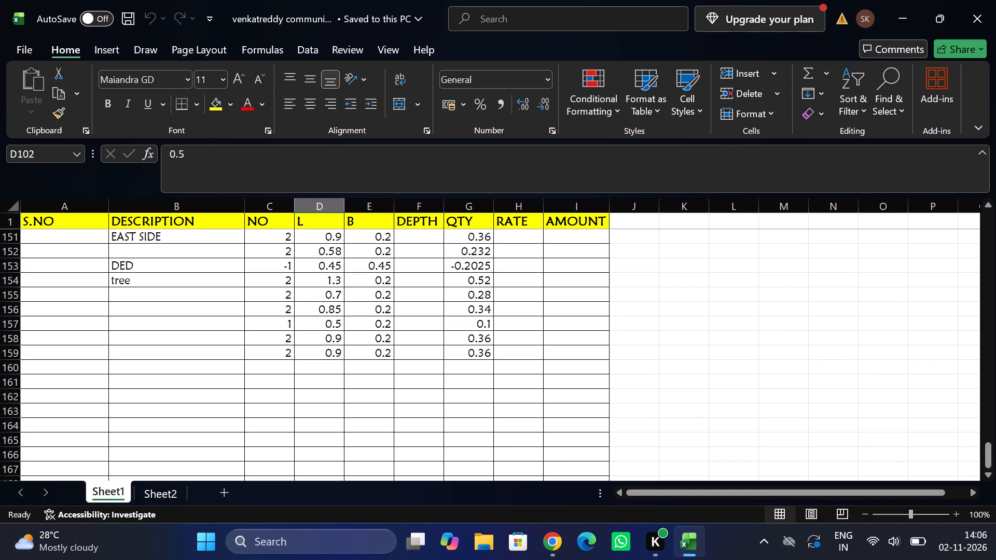
{"action": "left_click_drag", "start_coordinate": [466, 369], "coordinate": [468, 187]}
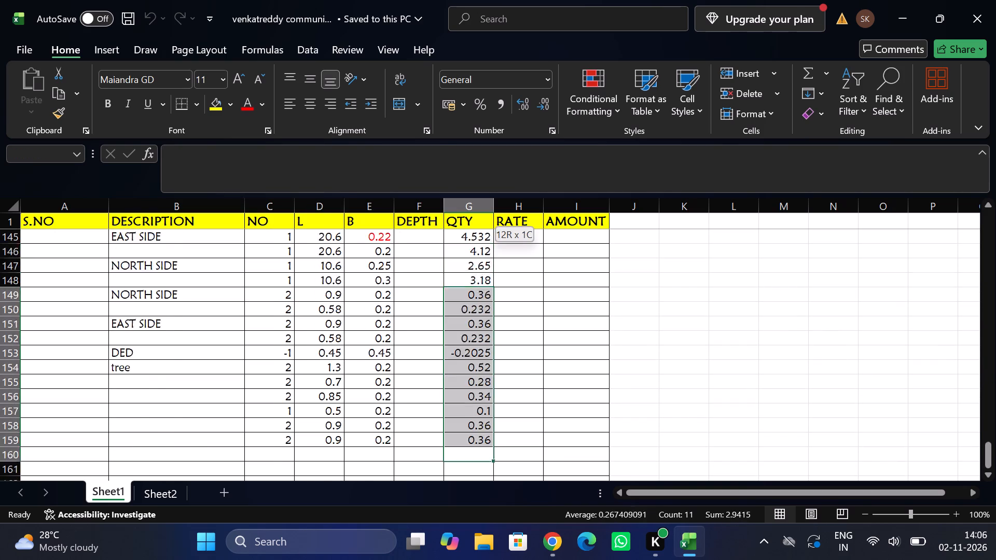
{"action": "left_click_drag", "start_coordinate": [468, 187], "coordinate": [465, 242]}
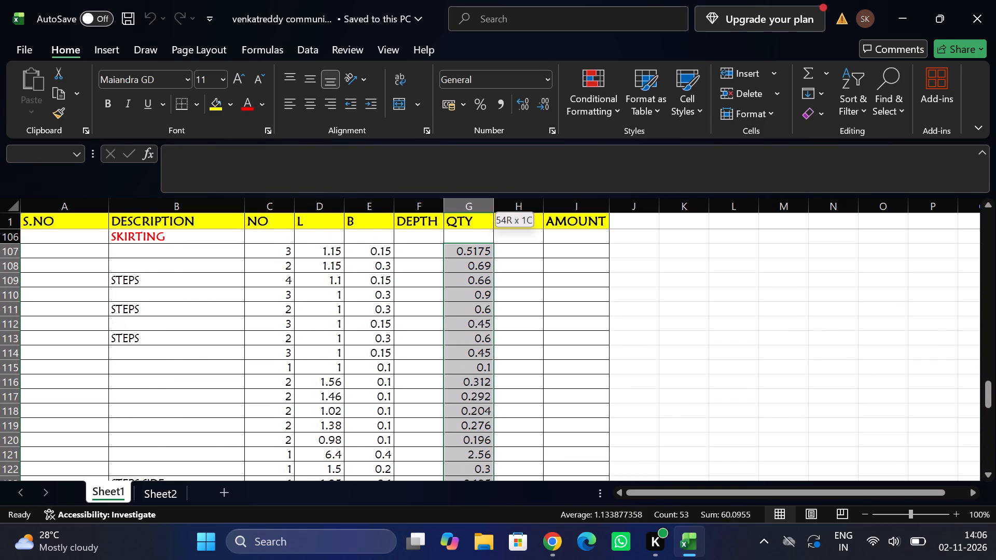
{"action": "left_click_drag", "start_coordinate": [465, 242], "coordinate": [465, 247]}
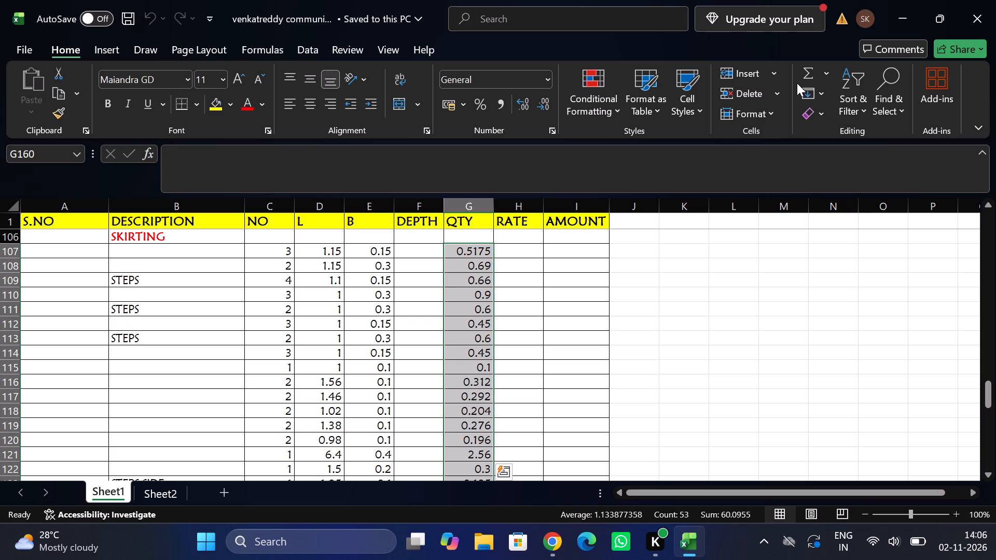
{"action": "left_click", "coordinate": [806, 78]}
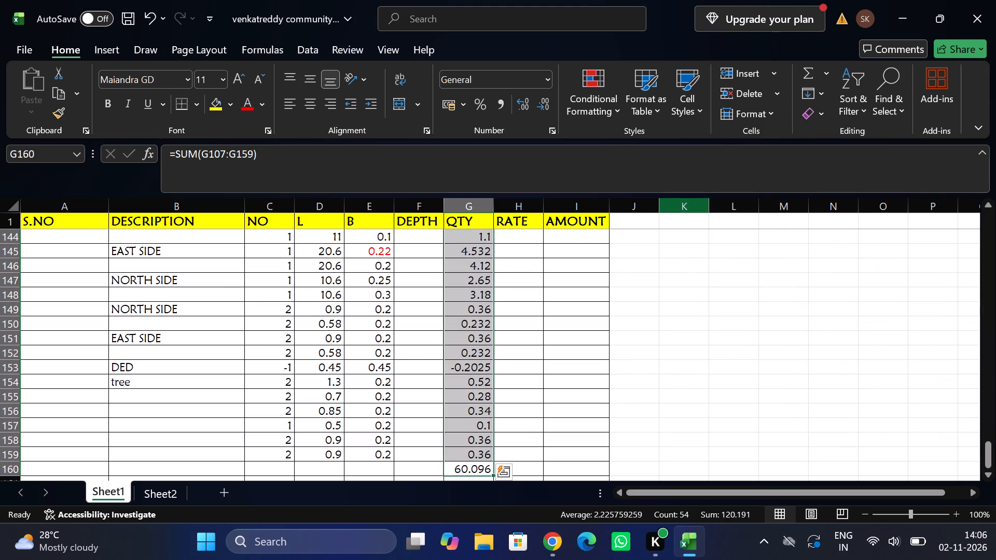
Format the skirting total in G160 as bold with a red font colour.
{"action": "left_click", "coordinate": [468, 465]}
{"action": "key", "text": "ctrl+b"}
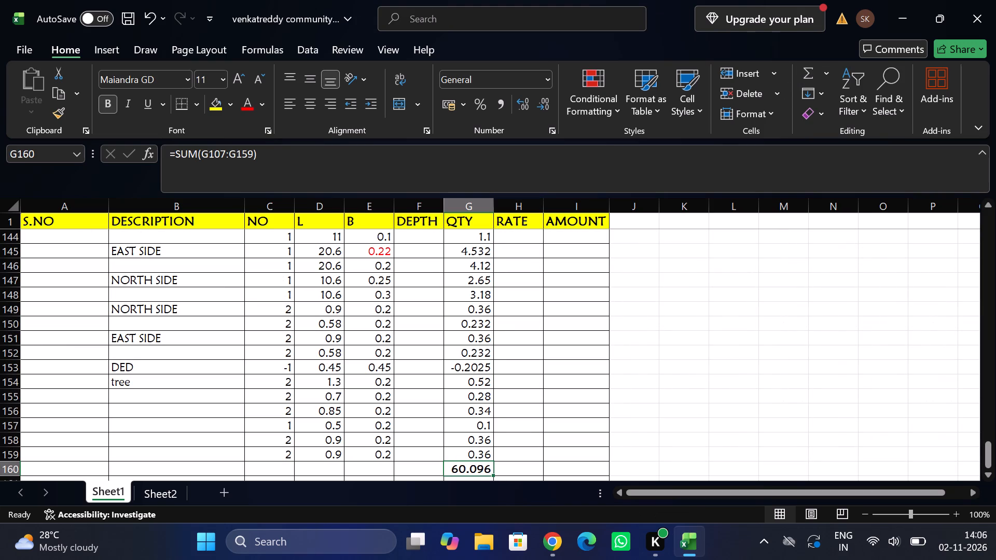
{"action": "left_click", "coordinate": [242, 105]}
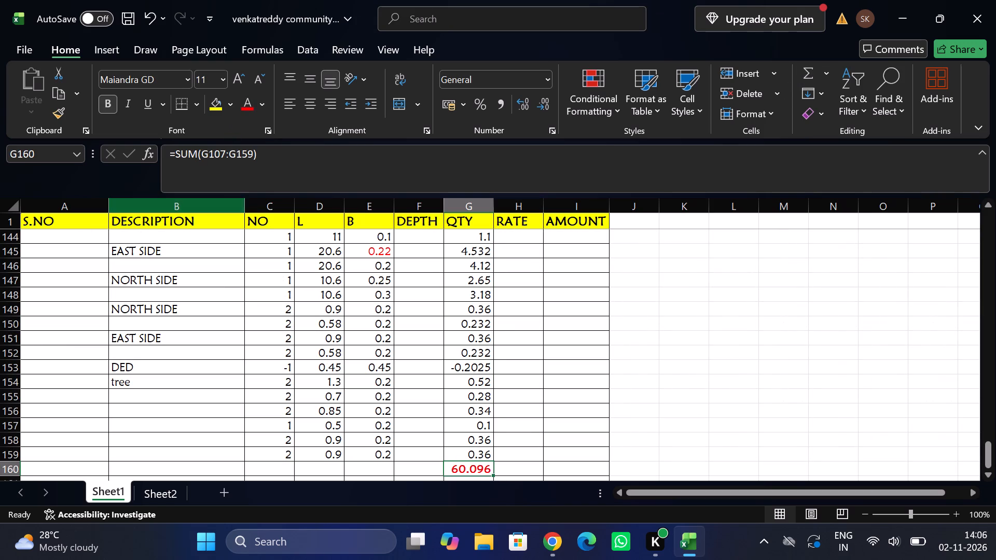
Enter the heading "designer wall tiles for bathroom" in B162 and autofit the DESCRIPTION column to its text.
{"action": "scroll", "coordinate": [209, 323], "scroll_direction": "down", "scroll_amount": 1}
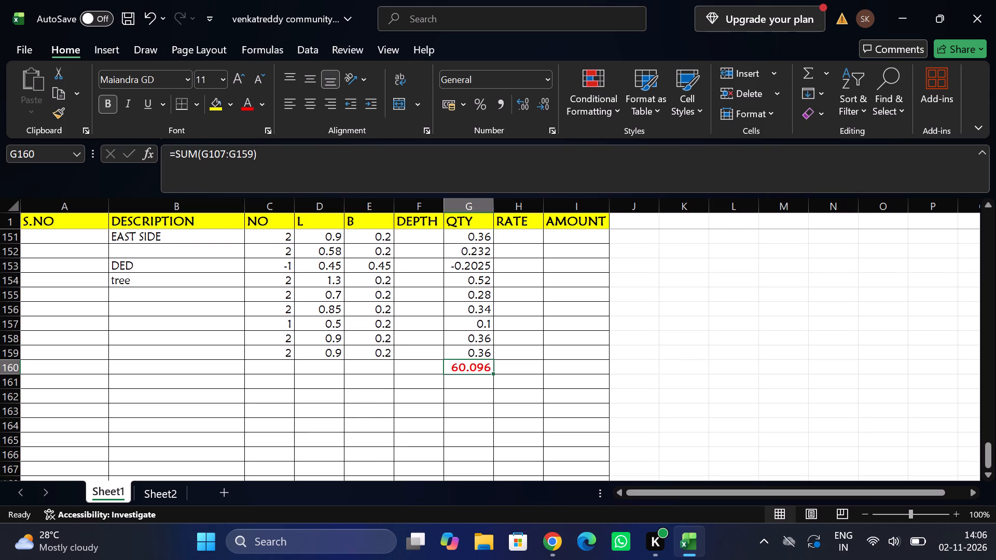
{"action": "left_click", "coordinate": [160, 393]}
{"action": "type", "text": "designer wall tiles o"}
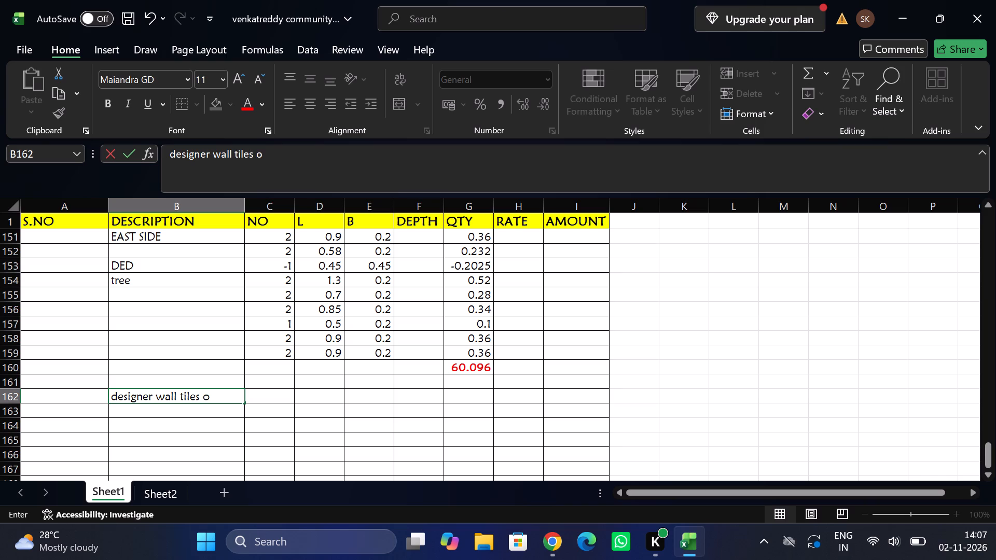
{"action": "key", "text": "BackSpace"}
{"action": "type", "text": "for ba"}
{"action": "type", "text": "throom"}
{"action": "key", "text": "Tab"}
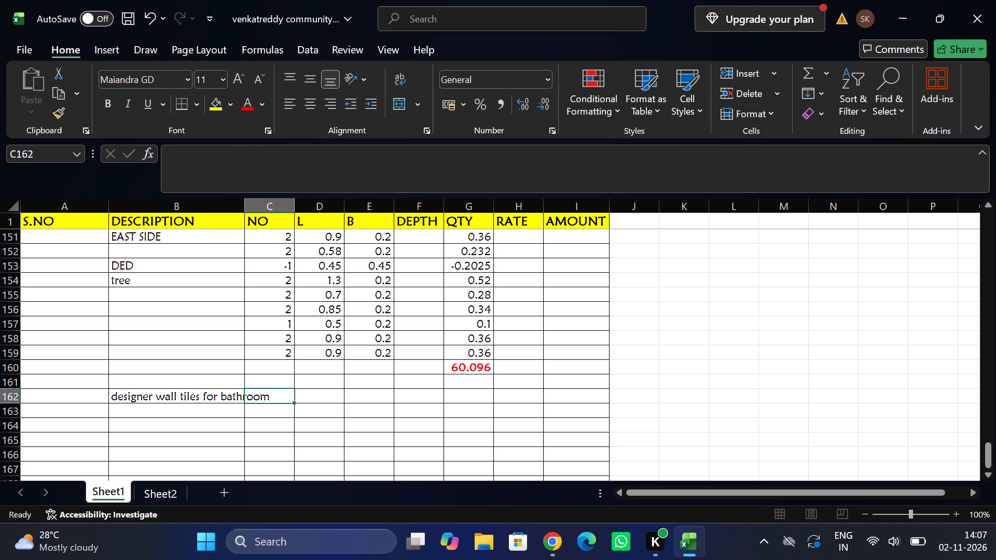
{"action": "double_click", "coordinate": [243, 208]}
Format the B162 heading as bold red text on a yellow fill and autofit the DESCRIPTION column again.
{"action": "left_click", "coordinate": [209, 389]}
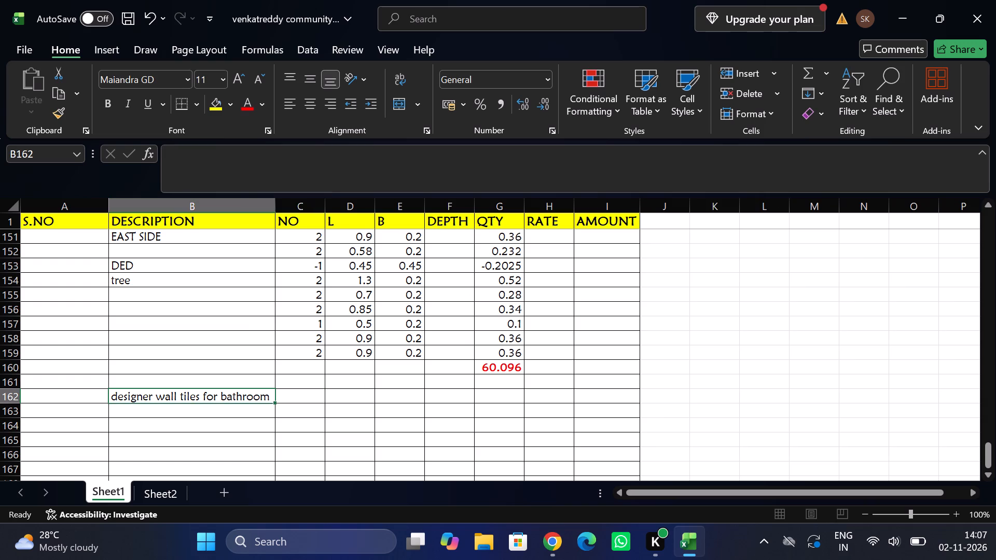
{"action": "key", "text": "ctrl+b"}
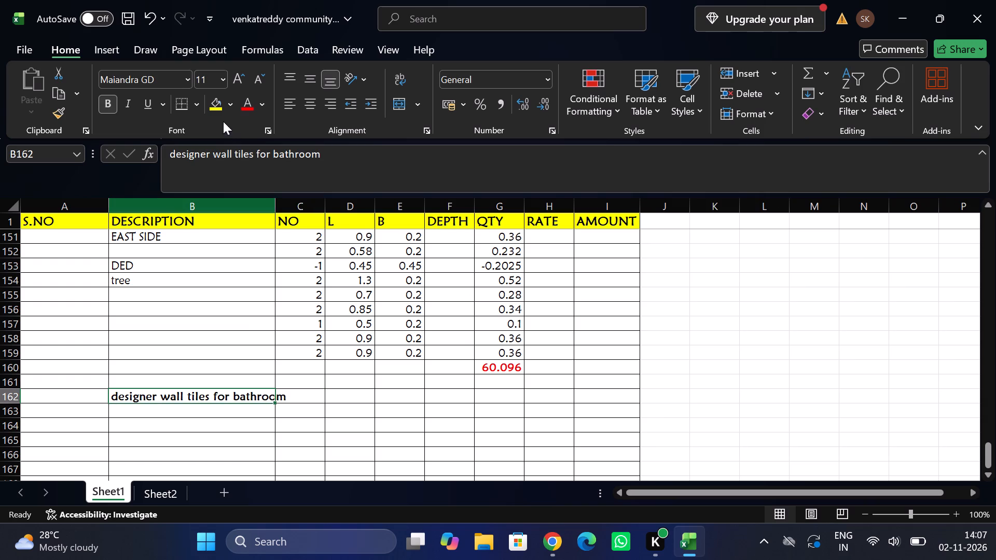
{"action": "left_click", "coordinate": [217, 107]}
{"action": "left_click", "coordinate": [245, 108]}
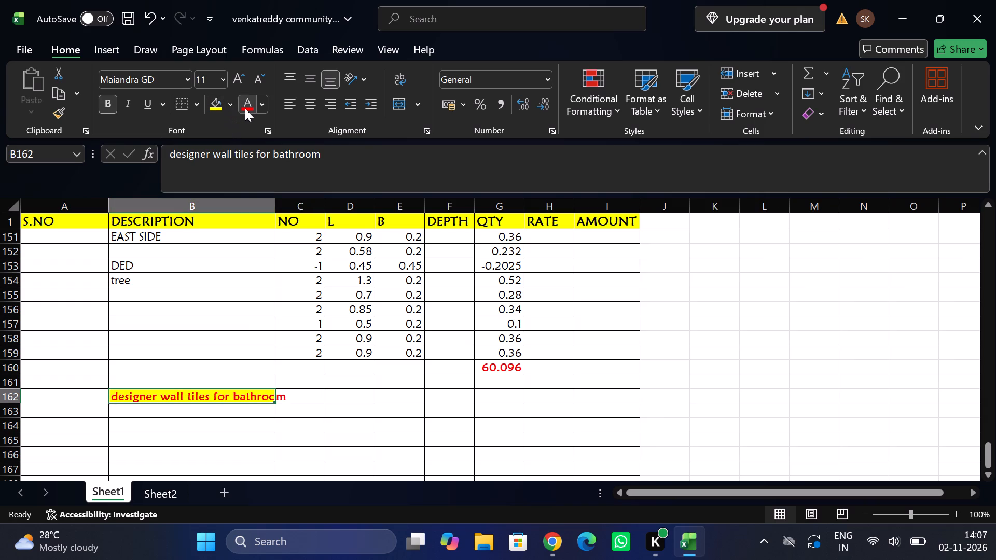
{"action": "double_click", "coordinate": [275, 204]}
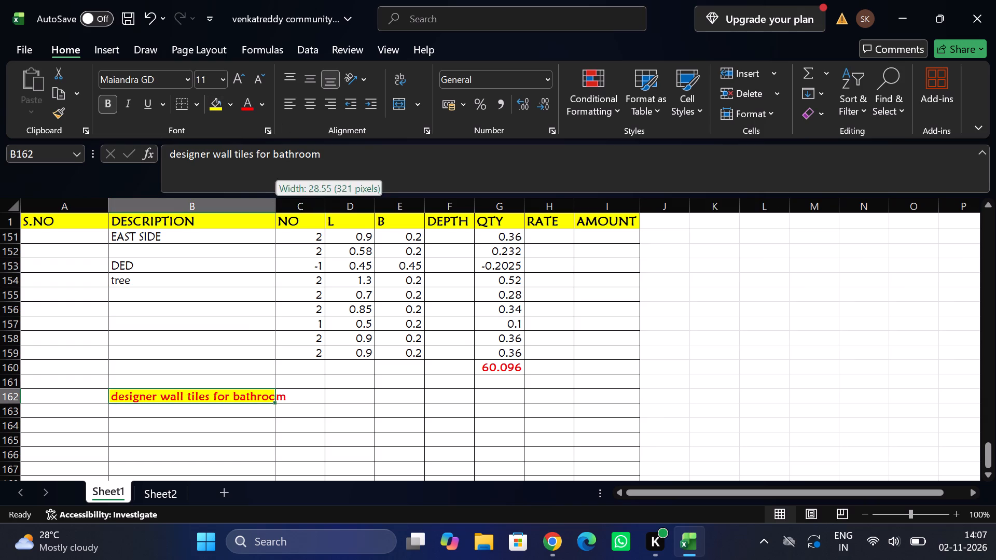
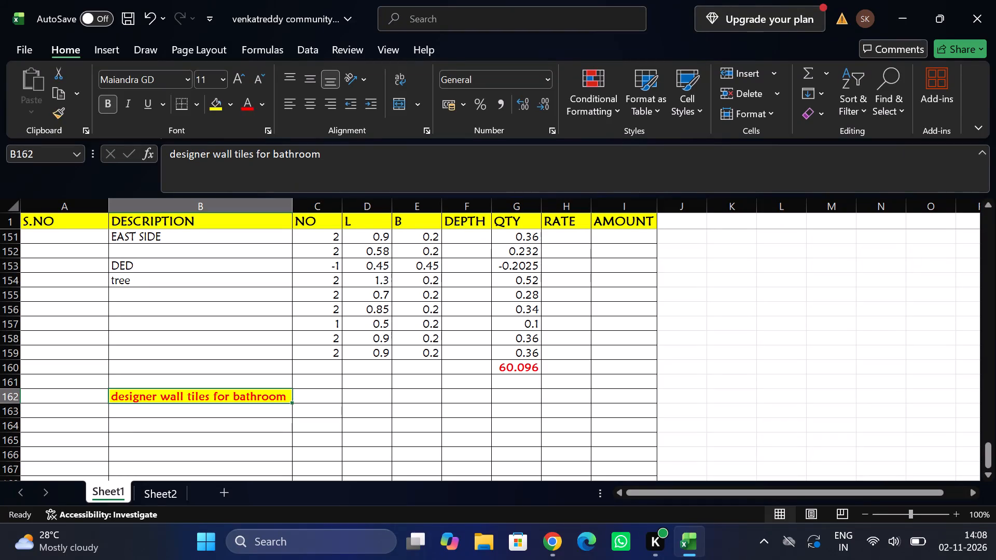
Enter the first wall tile row in row 163 with NO 1, L 2.58 and B 2.17.
{"action": "left_click", "coordinate": [337, 405]}
{"action": "key", "text": "1"}
{"action": "key", "text": "Tab"}
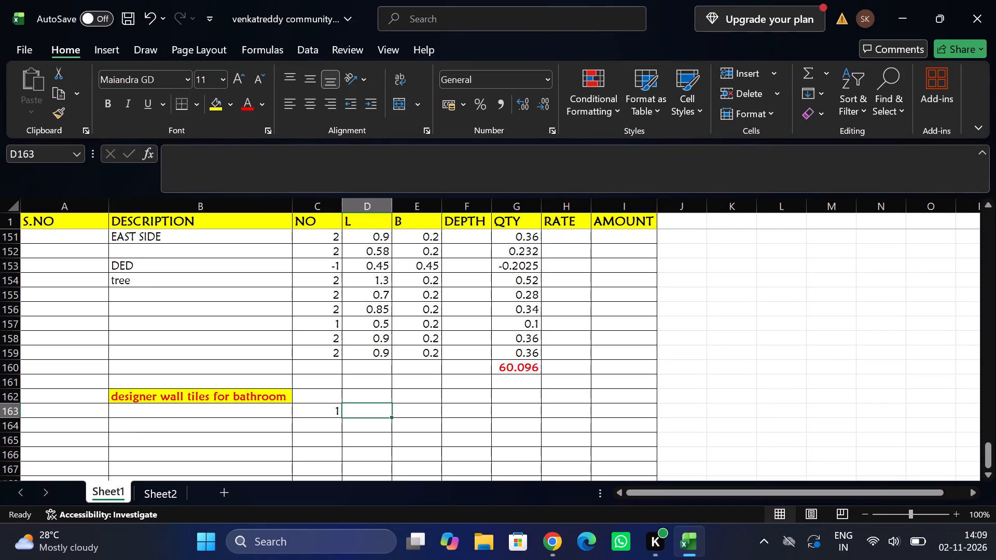
{"action": "type", "text": "2.5"}
{"action": "key", "text": "8"}
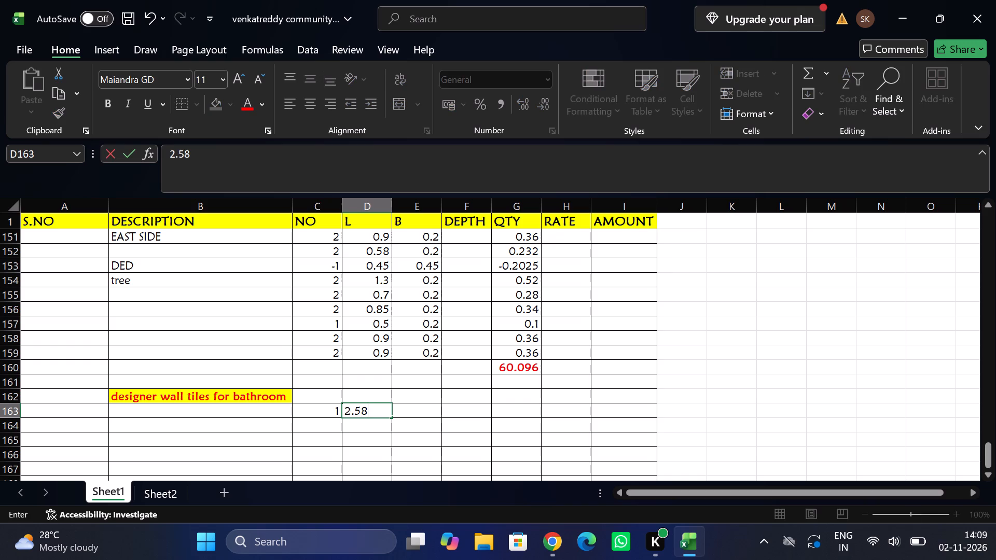
{"action": "key", "text": "Tab"}
{"action": "type", "text": "2.17"}
{"action": "key", "text": "Tab"}
{"action": "key", "text": "Tab"}
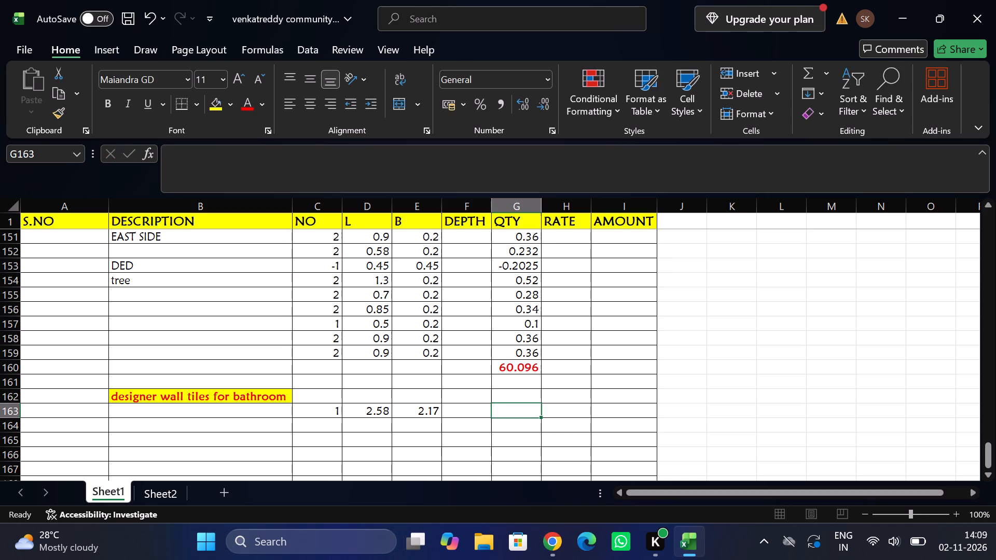
Enter the QTY formula =E163*D163 in G163 to multiply breadth by length.
{"action": "key", "text": "equal"}
{"action": "key", "text": "Left"}
{"action": "key", "text": "Left"}
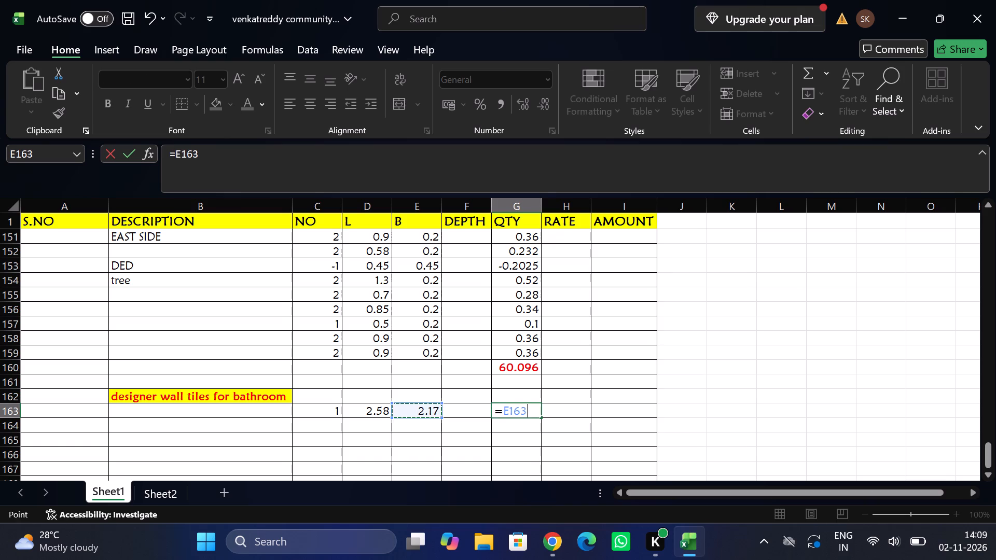
{"action": "key", "text": "shift+asterisk"}
{"action": "key", "text": "Left"}
{"action": "key", "text": "Left"}
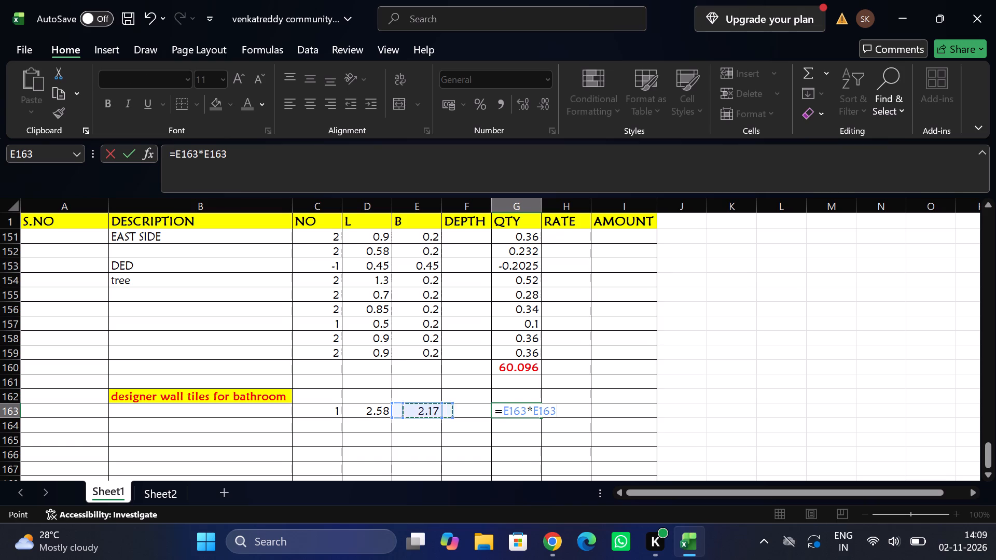
{"action": "key", "text": "Left"}
{"action": "key", "text": "Return"}
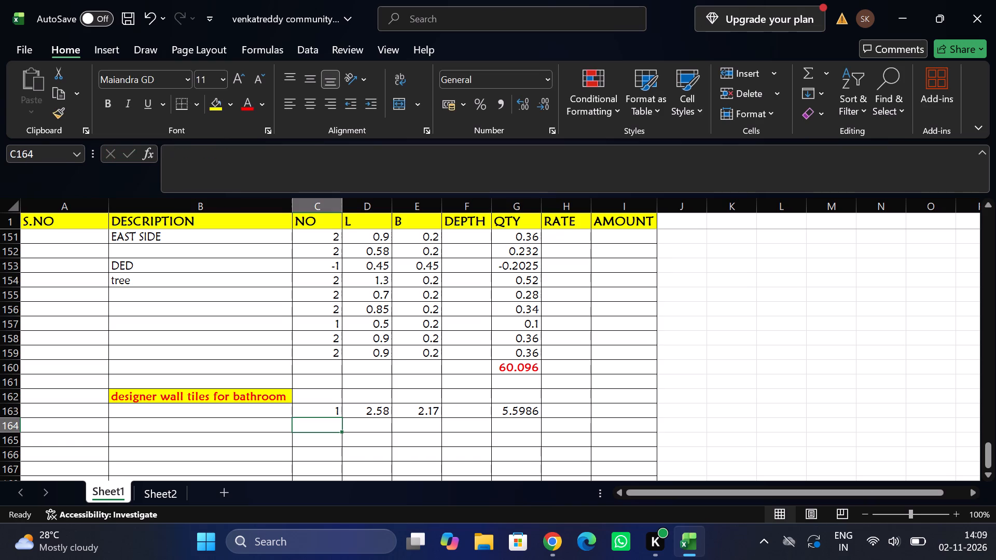
Add a deduction row in row 164 labelled "ded" with NO -1, L 0.6 and B 0.45, filling the QTY formula down.
{"action": "left_click", "coordinate": [273, 422]}
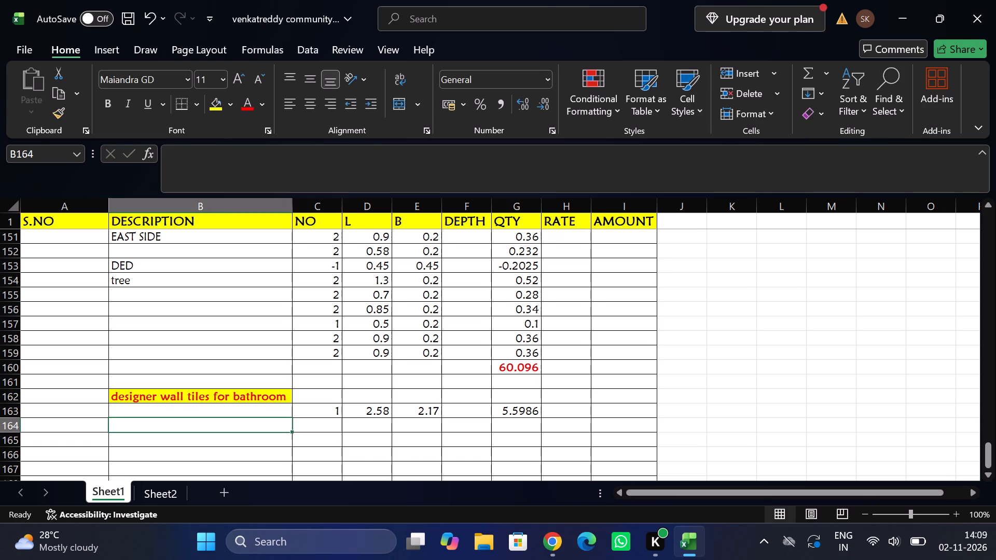
{"action": "type", "text": "ded"}
{"action": "key", "text": "Tab"}
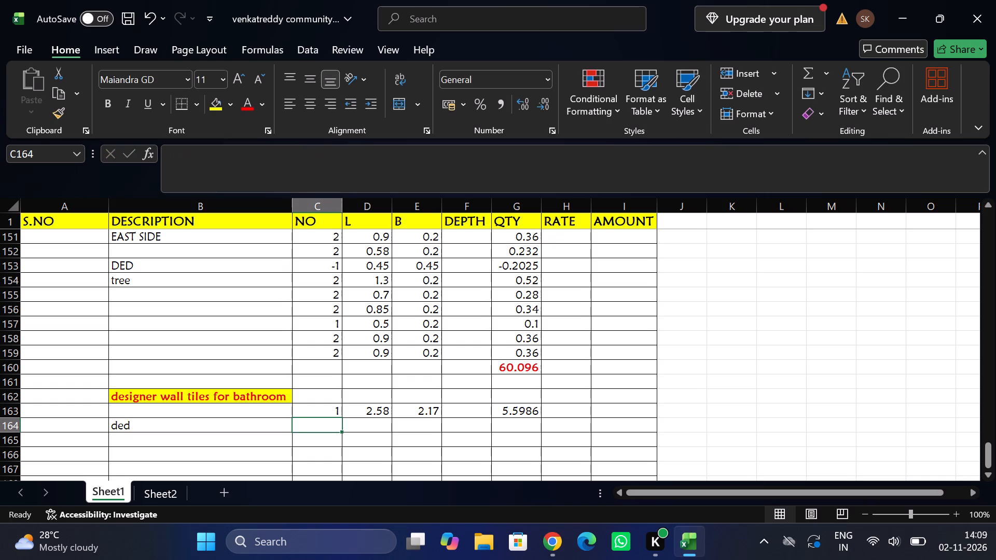
{"action": "type", "text": "-1"}
{"action": "key", "text": "Tab"}
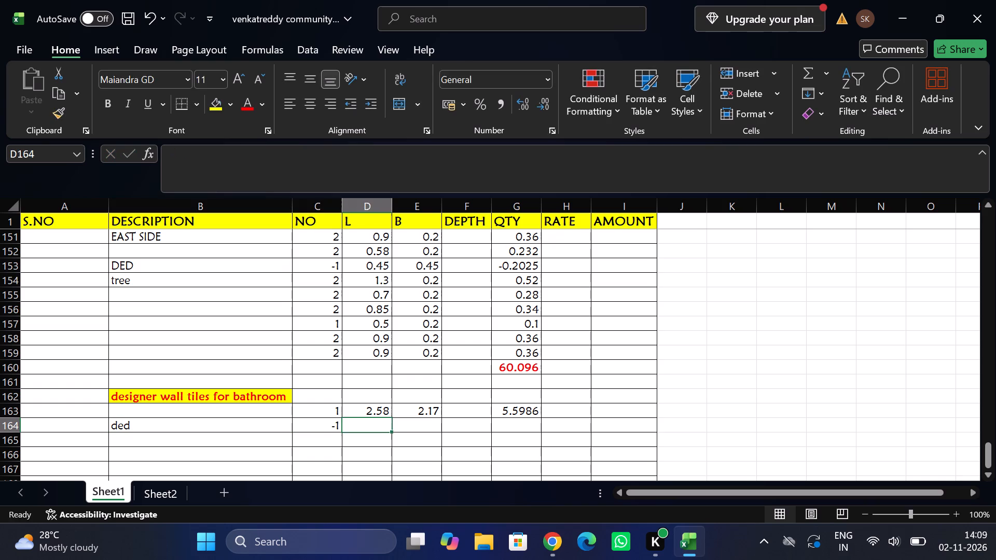
{"action": "type", "text": "0.6"}
{"action": "key", "text": "Tab"}
{"action": "type", "text": "0.45"}
{"action": "key", "text": "Tab"}
{"action": "key", "text": "Tab"}
{"action": "key", "text": "ctrl+d"}
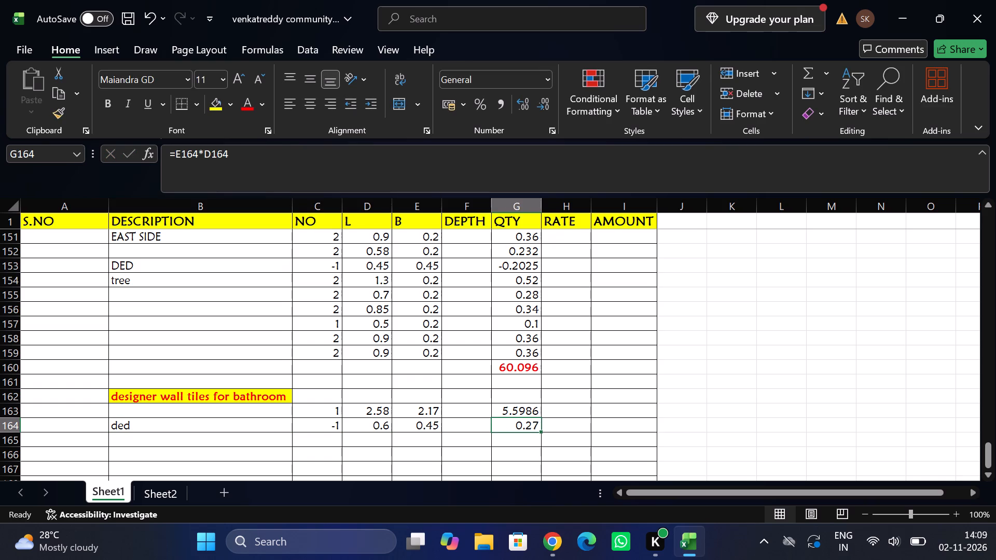
Extend the G163 formula to =E163*D163*C163 so it includes NO, and fill it down to G164.
{"action": "double_click", "coordinate": [506, 411]}
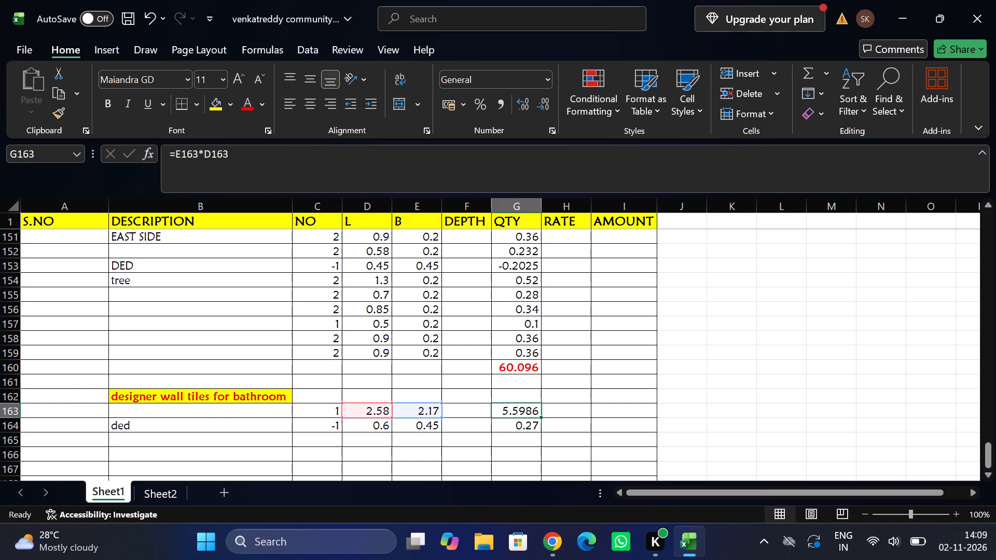
{"action": "left_click", "coordinate": [562, 407]}
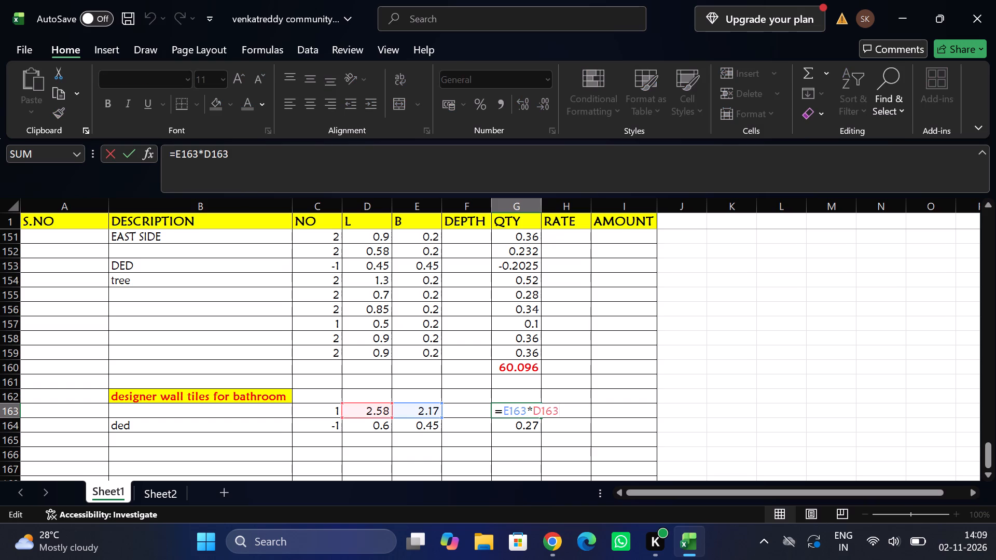
{"action": "key", "text": "shift+asterisk"}
{"action": "left_click", "coordinate": [318, 409]}
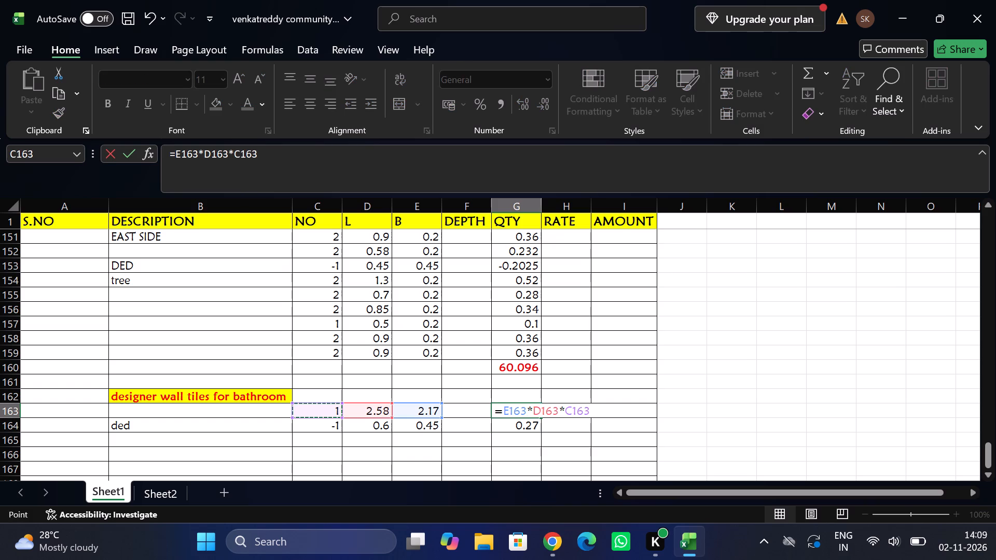
{"action": "key", "text": "Return"}
{"action": "key", "text": "ctrl+d"}
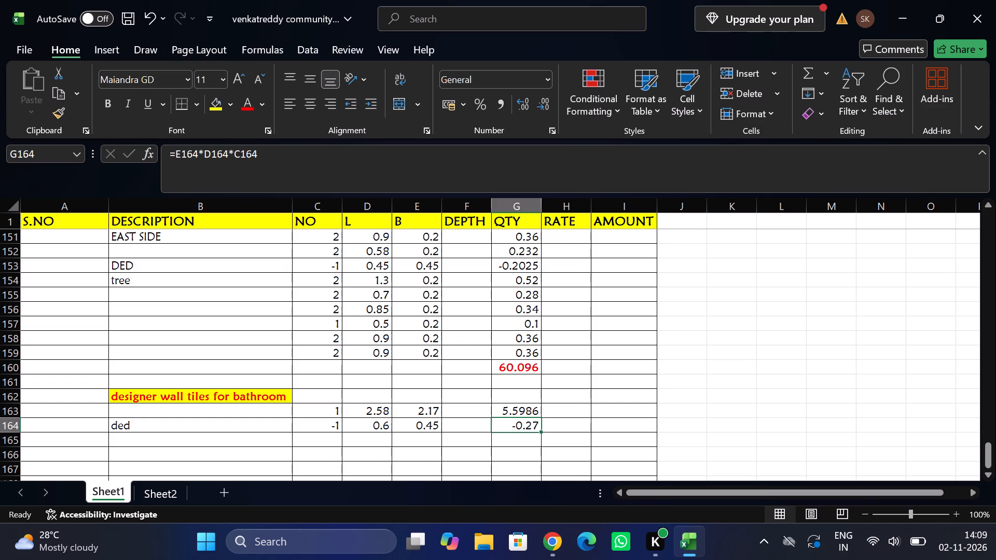
Enter NO 1, L 1.6 and B 2.1 in row 165 and fill the QTY formula down to G165.
{"action": "left_click", "coordinate": [335, 439]}
{"action": "key", "text": "1"}
{"action": "key", "text": "Tab"}
{"action": "type", "text": "1.6"}
{"action": "key", "text": "Tab"}
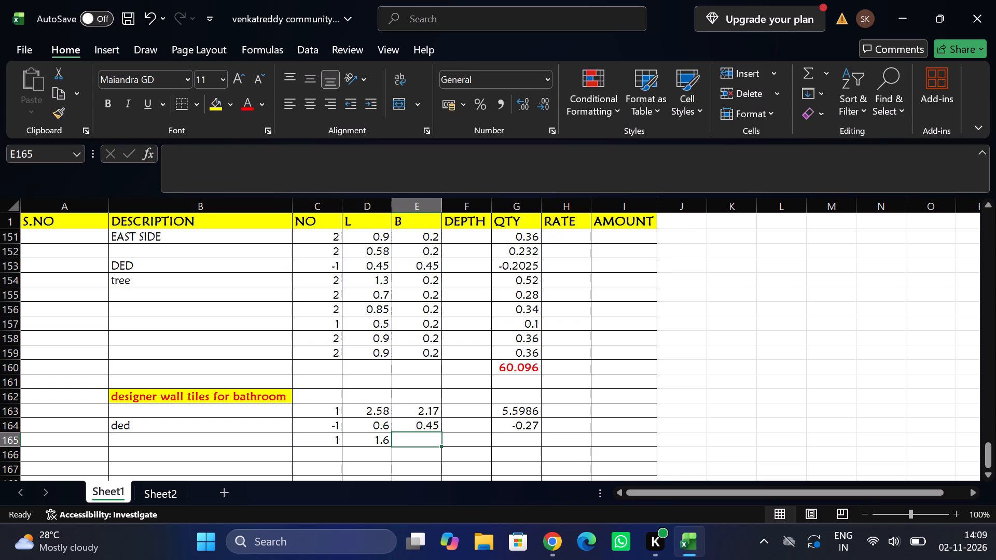
{"action": "type", "text": "2.1"}
{"action": "key", "text": "Tab"}
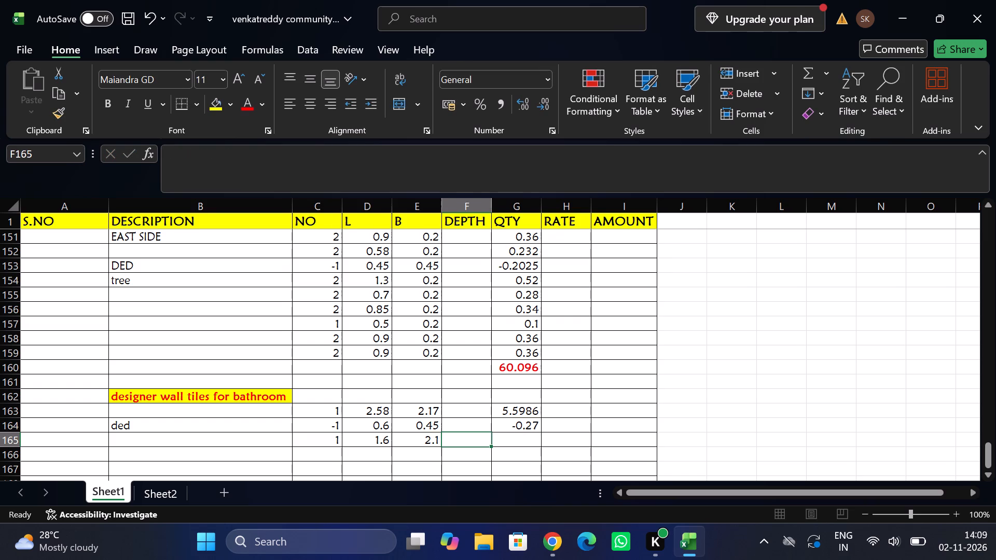
{"action": "key", "text": "Tab"}
{"action": "key", "text": "ctrl+d"}
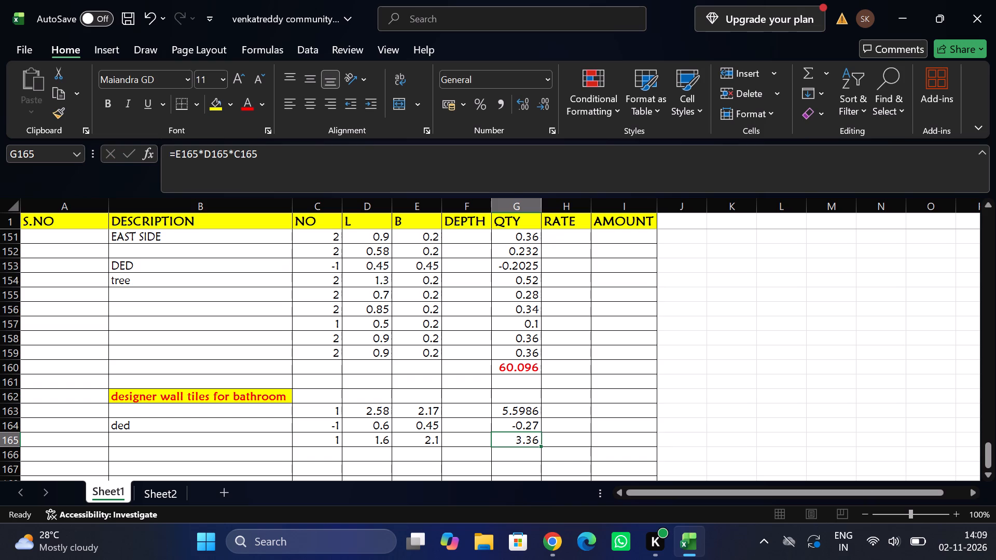
Enter NO 1, L 0.6 and B 2.1 in row 166 and fill the QTY formula down to G166.
{"action": "left_click", "coordinate": [329, 448]}
{"action": "key", "text": "1"}
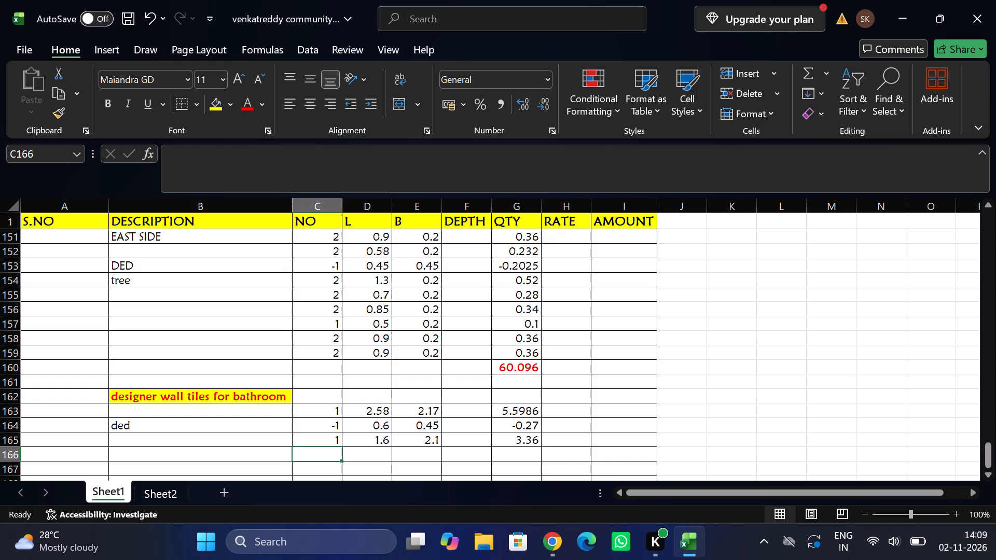
{"action": "key", "text": "Tab"}
{"action": "type", "text": "0.6"}
{"action": "key", "text": "Tab"}
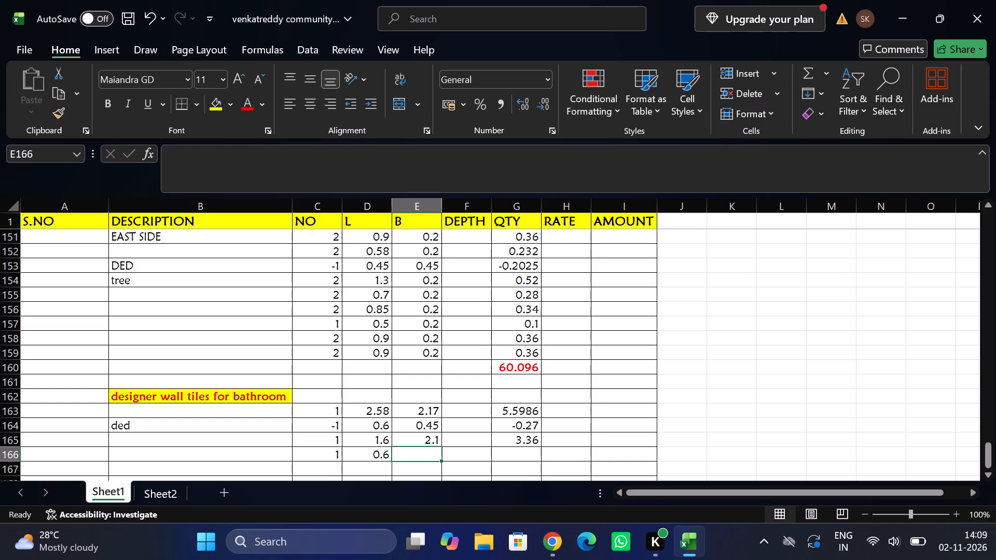
{"action": "type", "text": "2.1"}
{"action": "key", "text": "Tab"}
{"action": "key", "text": "Tab"}
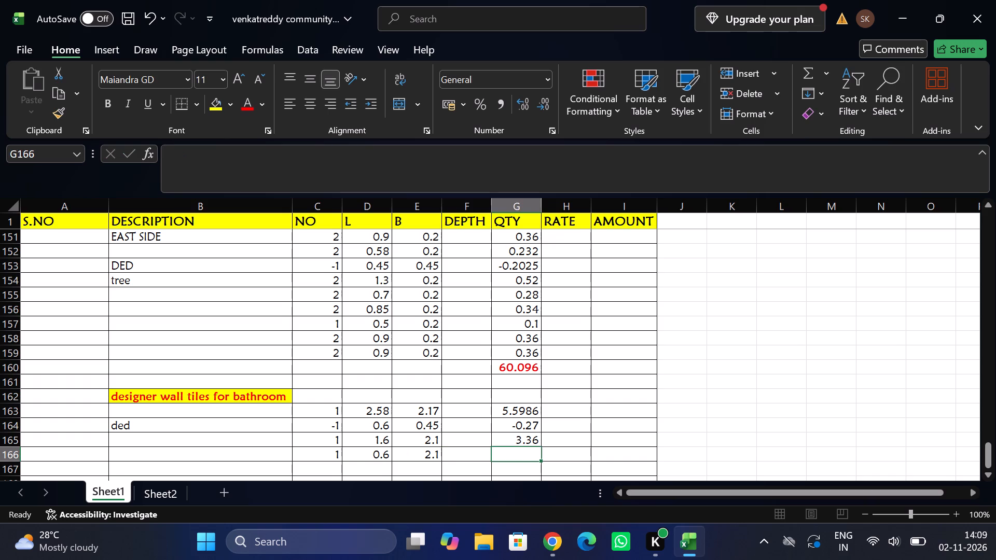
{"action": "key", "text": "ctrl+d"}
Enter the next wall tile measurement in row 167 with NO 1, L 0.7 and B 0.15.
{"action": "scroll", "coordinate": [329, 448], "scroll_direction": "down", "scroll_amount": 1}
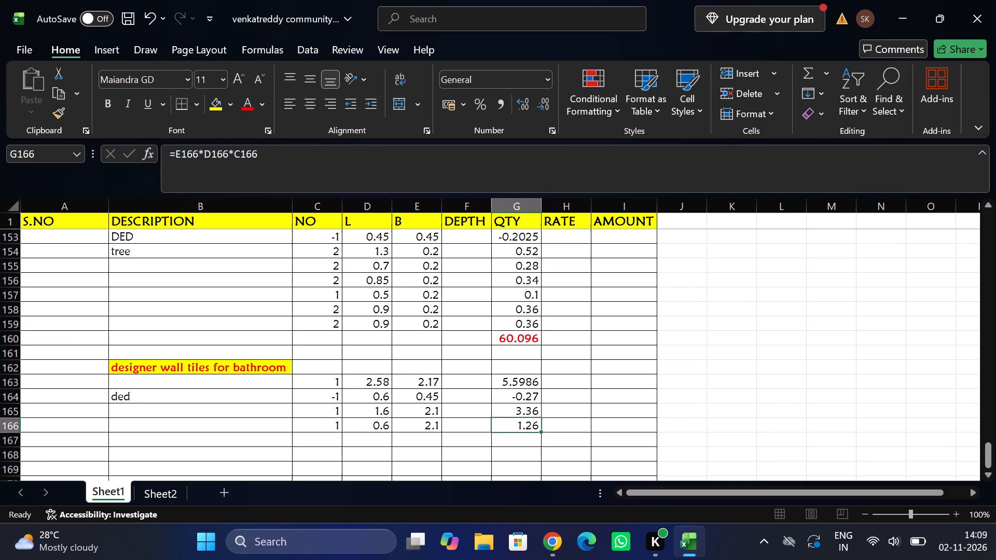
{"action": "scroll", "coordinate": [329, 448], "scroll_direction": "down", "scroll_amount": 1}
{"action": "left_click", "coordinate": [328, 443]}
{"action": "key", "text": "1"}
{"action": "key", "text": "Tab"}
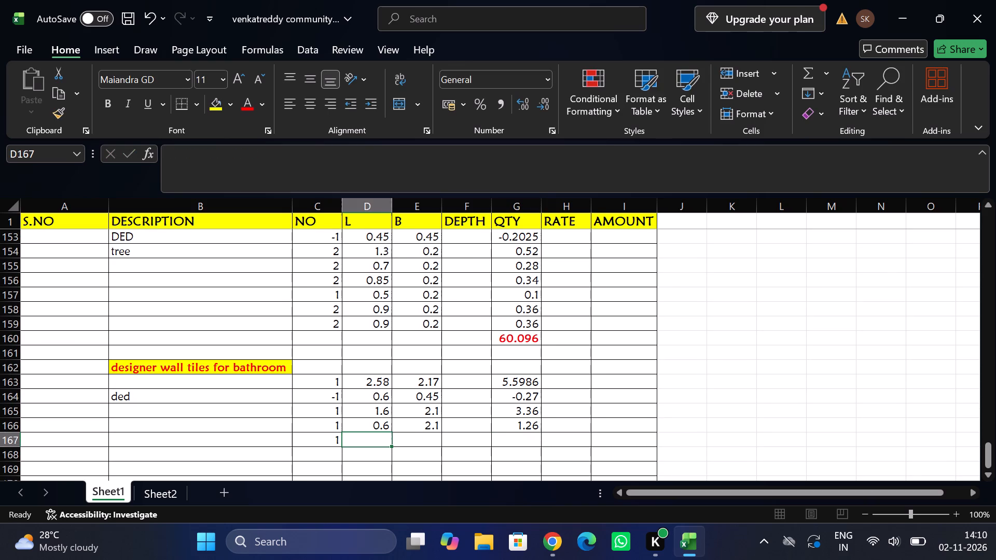
{"action": "type", "text": "0.7"}
{"action": "key", "text": "Tab"}
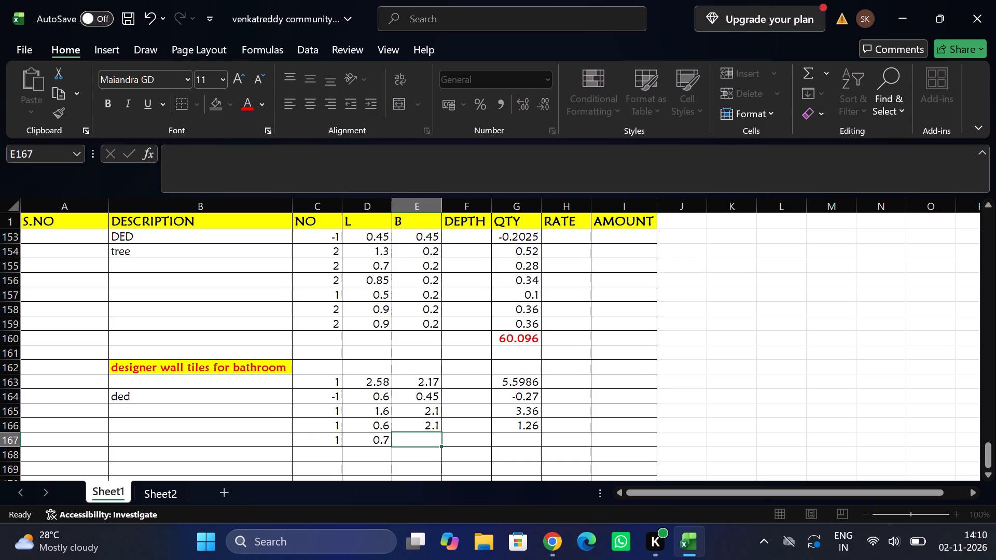
{"action": "type", "text": "0.15"}
{"action": "key", "text": "Tab"}
{"action": "key", "text": "Tab"}
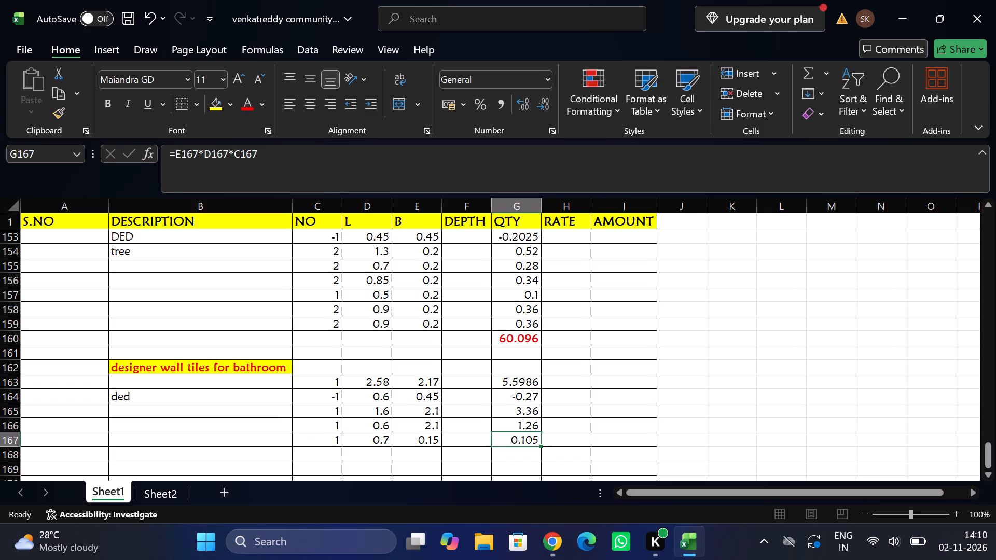
Enter the next wall tile measurement in row 168 with NO 1, L 1.9 and B 0.1.
{"action": "left_click", "coordinate": [329, 454]}
{"action": "key", "text": "1"}
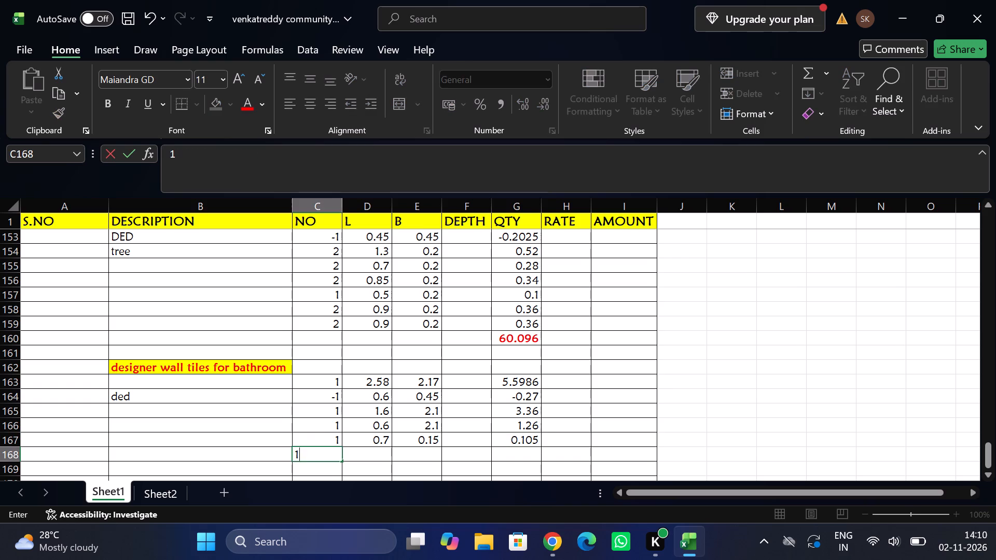
{"action": "key", "text": "Tab"}
{"action": "type", "text": "1.9"}
{"action": "key", "text": "Tab"}
{"action": "type", "text": "0.1"}
{"action": "key", "text": "Tab"}
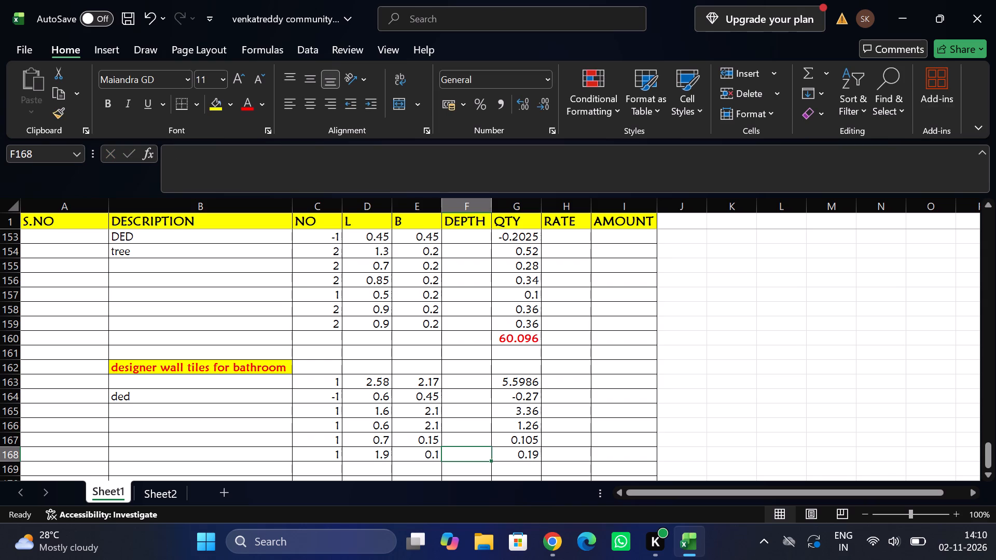
Total the wall tile quantities in G163:G168 with AutoSum, placing the sum in G169.
{"action": "scroll", "coordinate": [495, 419], "scroll_direction": "down", "scroll_amount": 1}
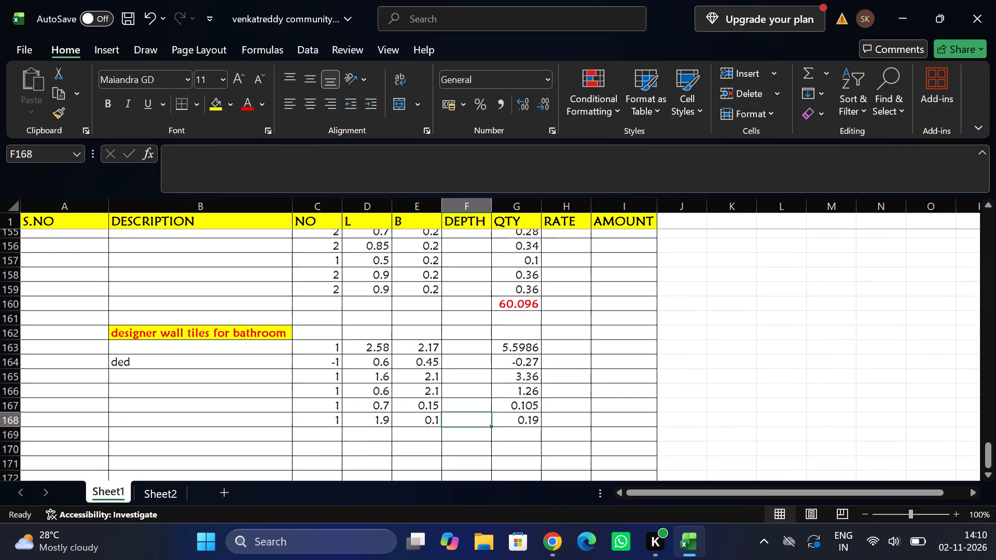
{"action": "left_click_drag", "start_coordinate": [514, 352], "coordinate": [520, 433]}
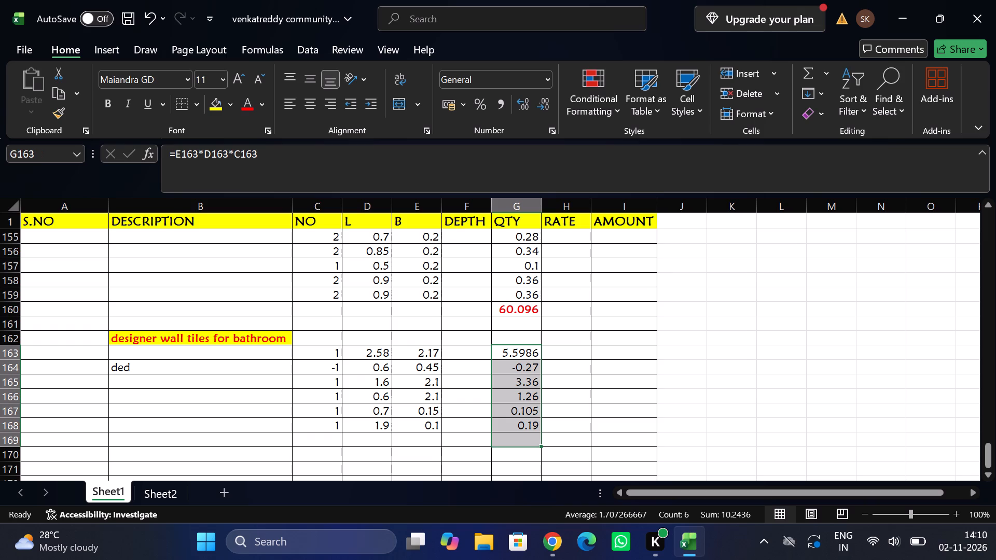
{"action": "left_click", "coordinate": [802, 69]}
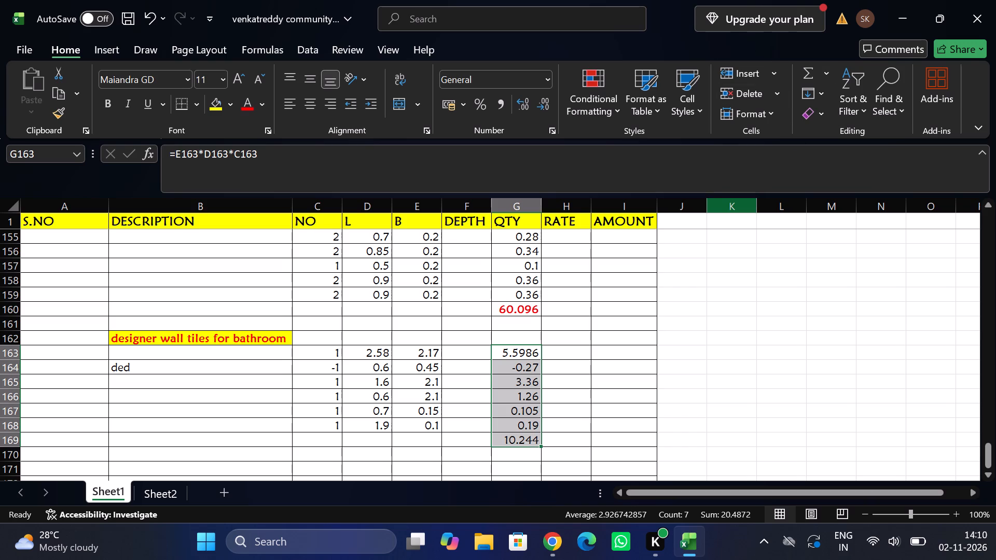
Format the wall tile total in G169 as bold with a red font colour.
{"action": "left_click", "coordinate": [483, 444]}
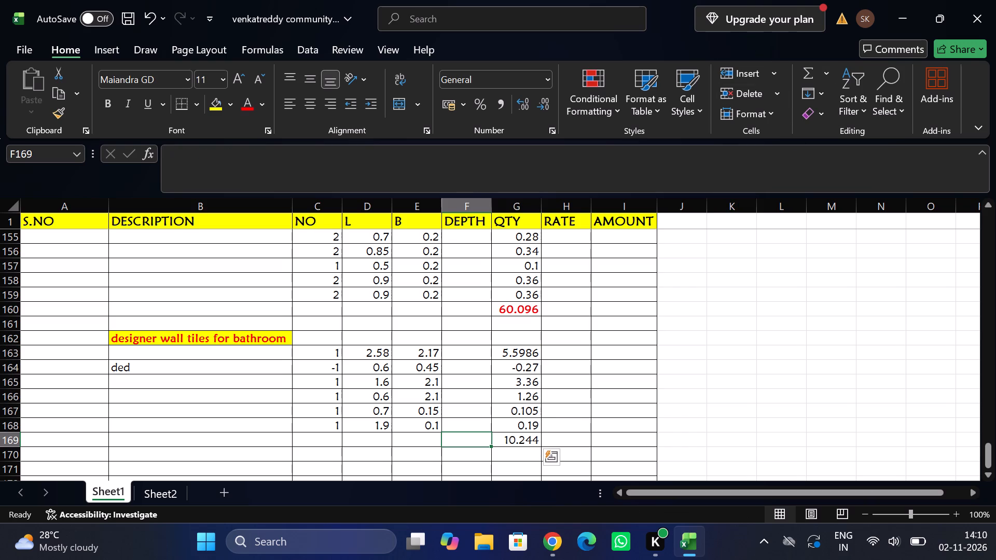
{"action": "left_click", "coordinate": [507, 438]}
{"action": "key", "text": "ctrl+b"}
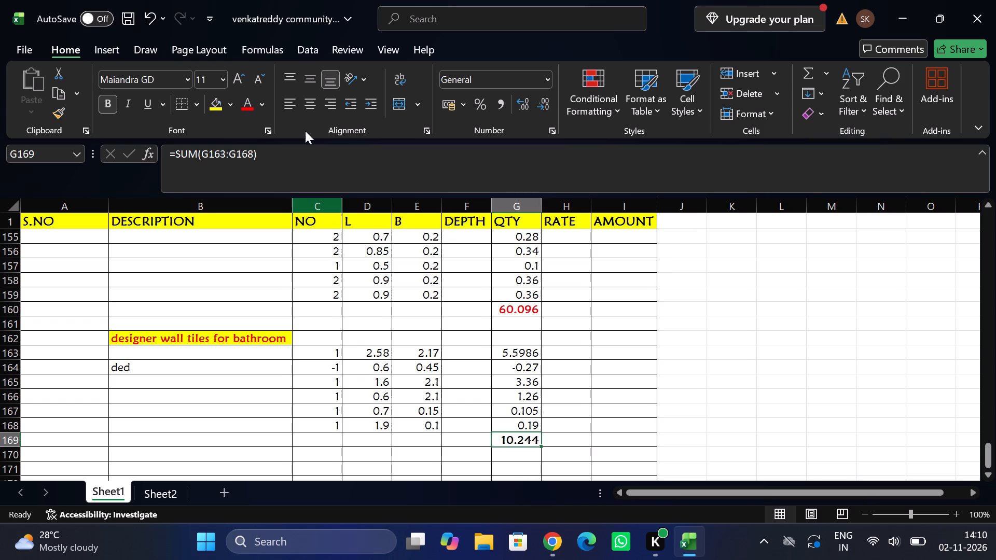
{"action": "left_click", "coordinate": [245, 107]}
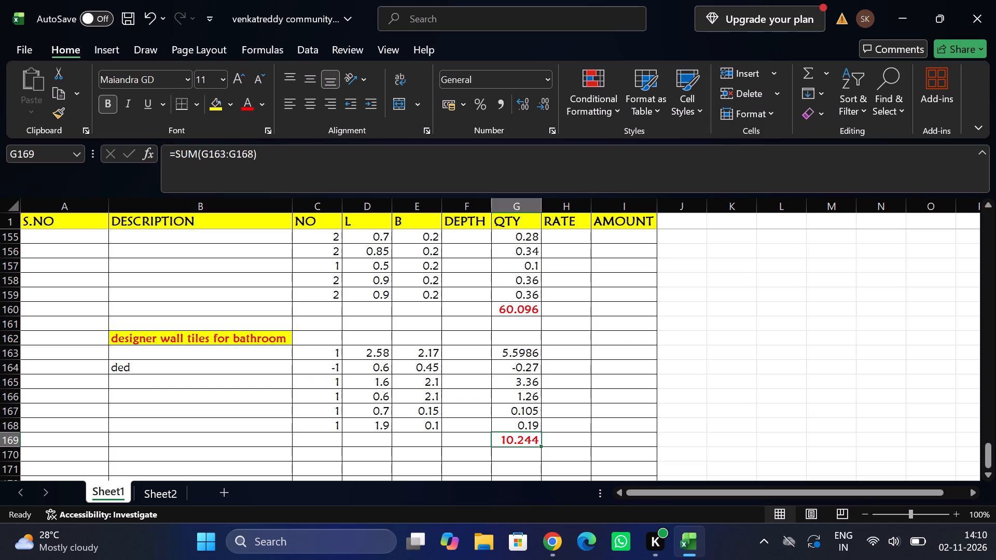
Add the heading "inner wall tiles" in B170, formatted bold with a red font colour.
{"action": "scroll", "coordinate": [238, 431], "scroll_direction": "down", "scroll_amount": 1}
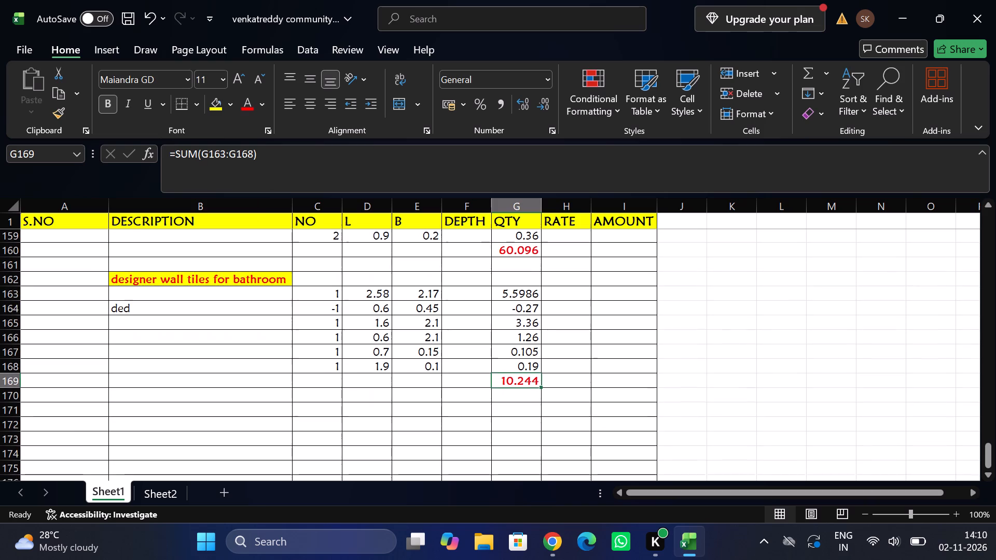
{"action": "left_click", "coordinate": [153, 296]}
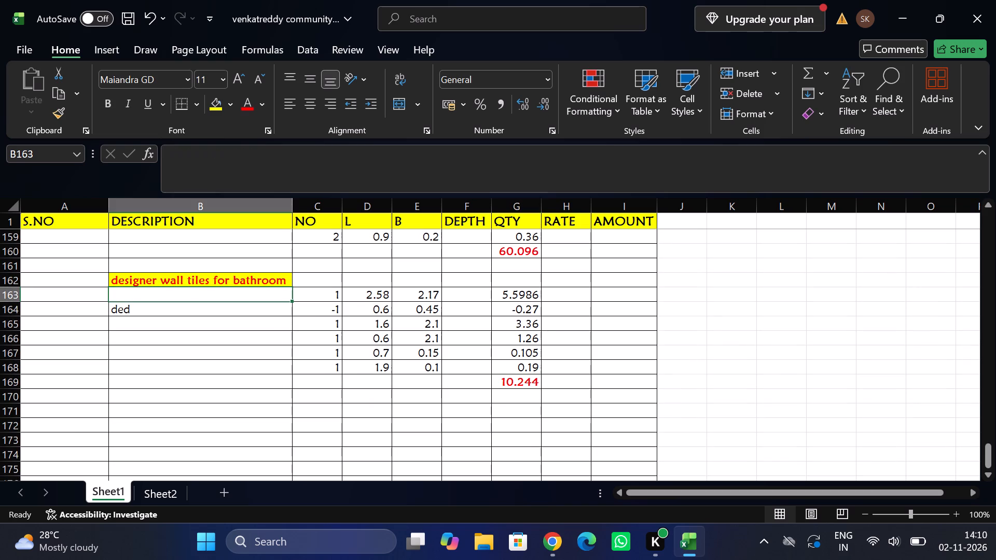
{"action": "left_click", "coordinate": [147, 389]}
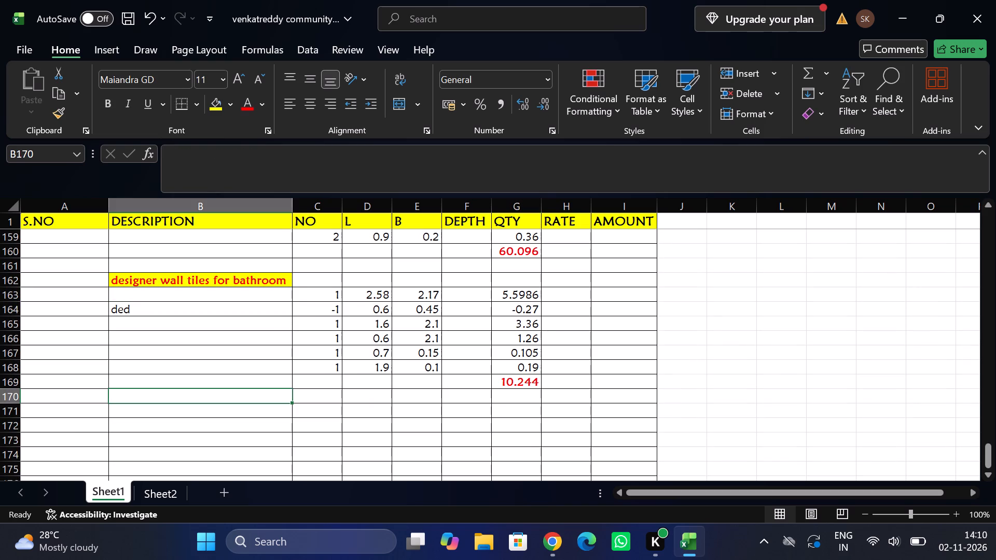
{"action": "type", "text": "inner wall tiles"}
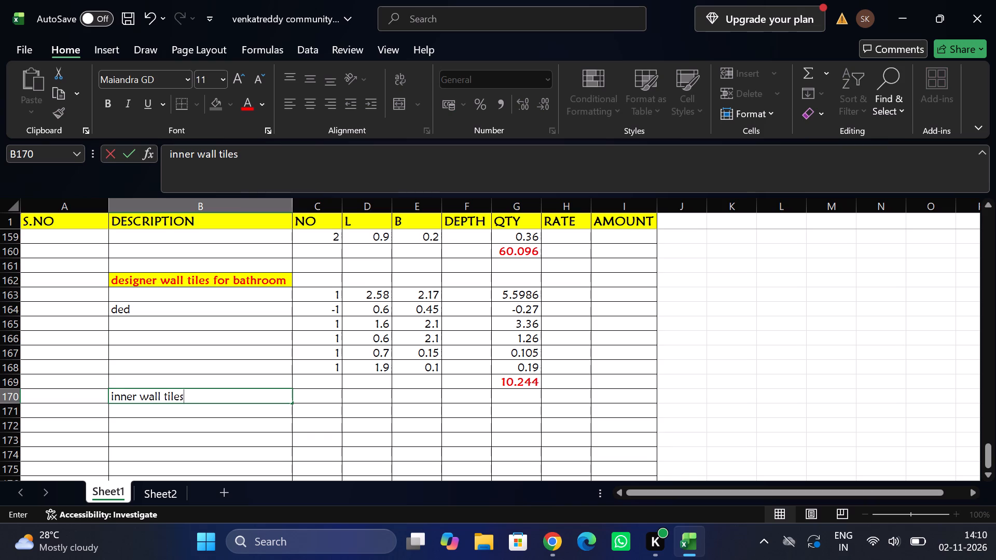
{"action": "key", "text": "Tab"}
{"action": "key", "text": "shift+Tab"}
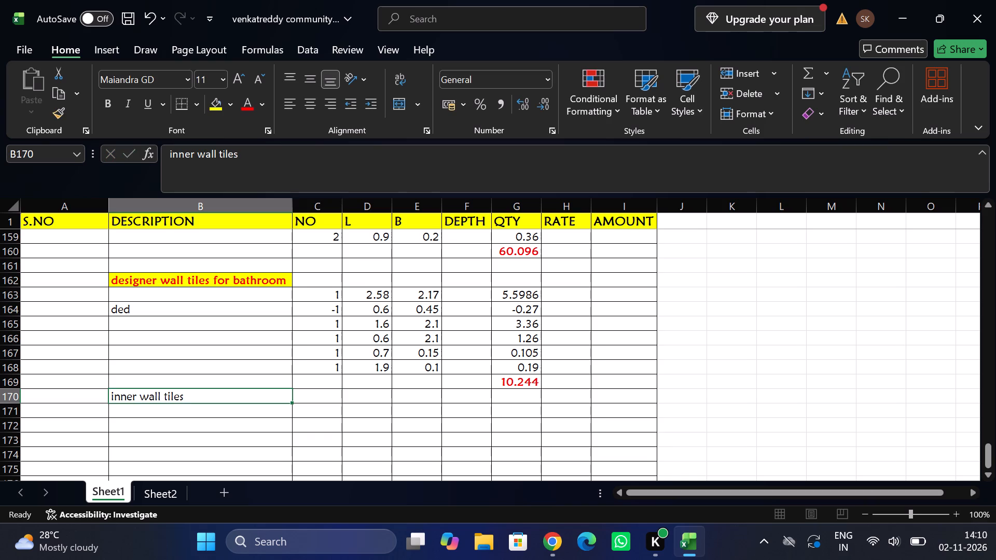
{"action": "key", "text": "ctrl+b"}
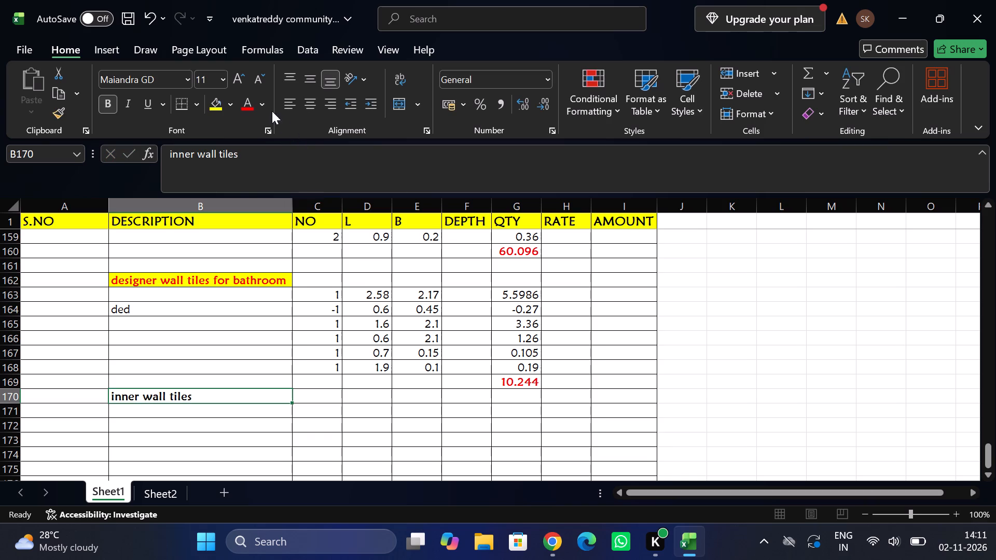
{"action": "left_click_drag", "start_coordinate": [218, 105], "coordinate": [251, 107]}
{"action": "left_click", "coordinate": [251, 107]}
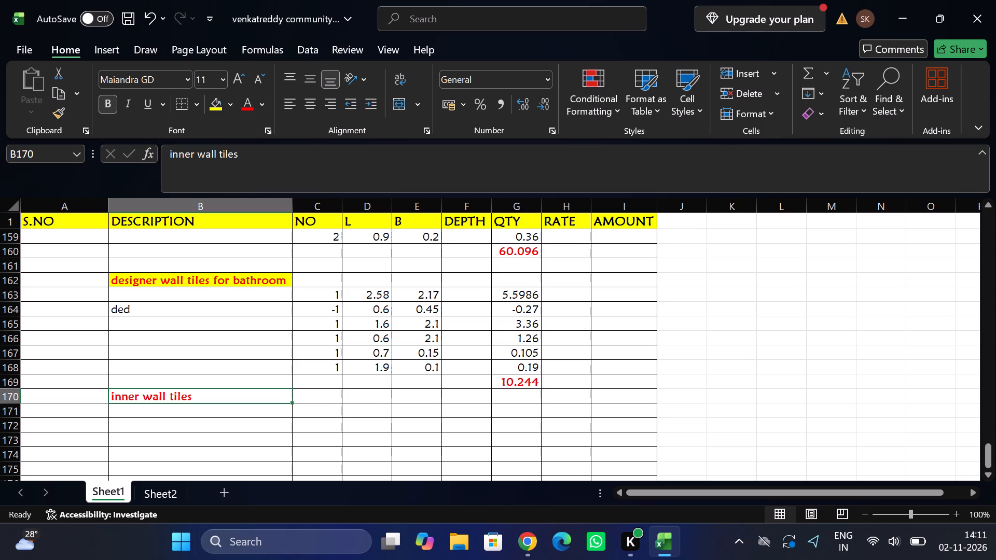
Enter the inner wall tile measurement in row 171 with NO 1, L 8.1 and B 2.
{"action": "left_click", "coordinate": [320, 412]}
{"action": "key", "text": "1"}
{"action": "key", "text": "Tab"}
{"action": "type", "text": "8."}
{"action": "key", "text": "1"}
{"action": "key", "text": "Tab"}
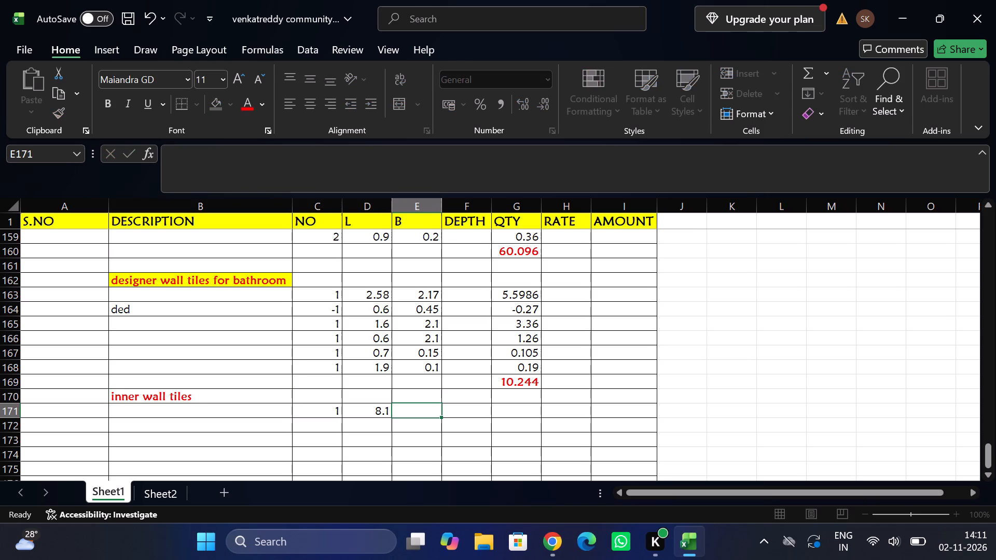
{"action": "key", "text": "2"}
{"action": "key", "text": "Tab"}
{"action": "key", "text": "Tab"}
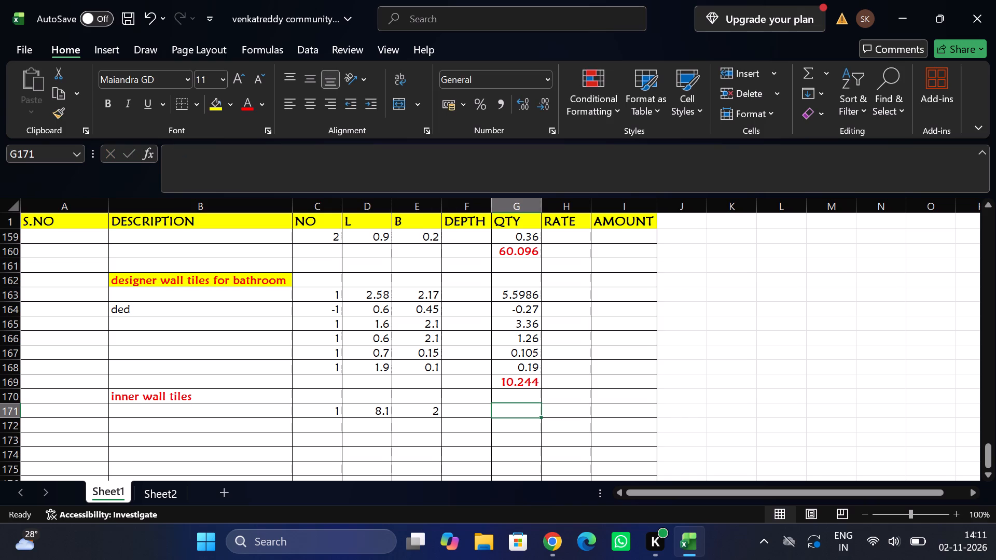
Calculate the inner wall tile quantity in G171 with the formula =E171*D171*C171.
{"action": "key", "text": "equal"}
{"action": "key", "text": "Left"}
{"action": "key", "text": "Left"}
{"action": "key", "text": "shift+asterisk"}
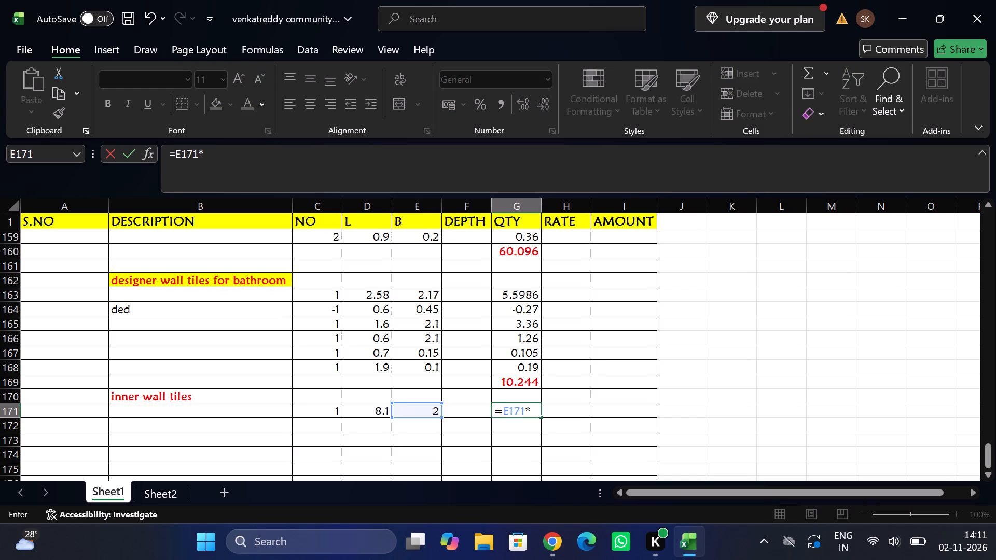
{"action": "key", "text": "Left"}
{"action": "key", "text": "Left"}
{"action": "key", "text": "Left"}
{"action": "key", "text": "shift+asterisk"}
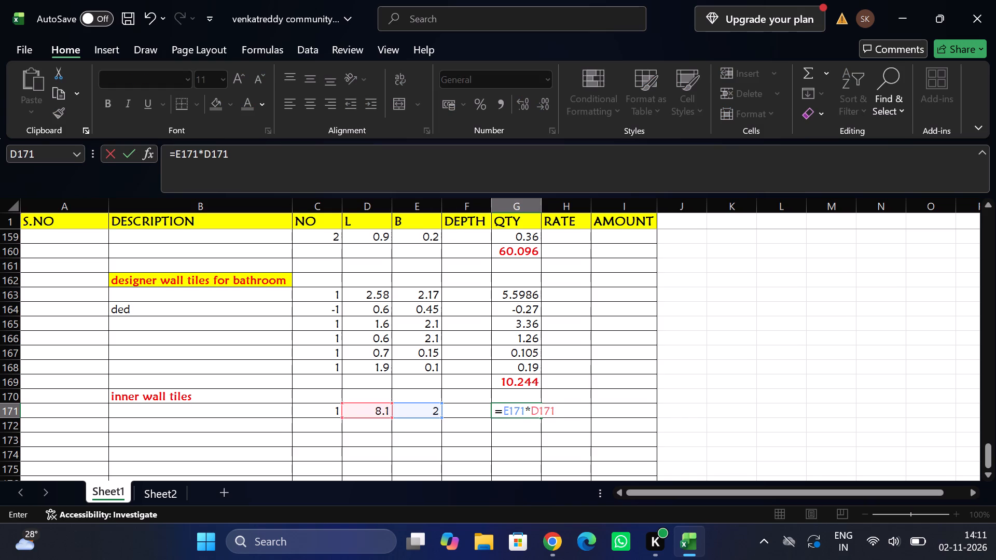
{"action": "key", "text": "Left"}
{"action": "key", "text": "Left"}
{"action": "key", "text": "Left"}
{"action": "key", "text": "Left"}
{"action": "key", "text": "Return"}
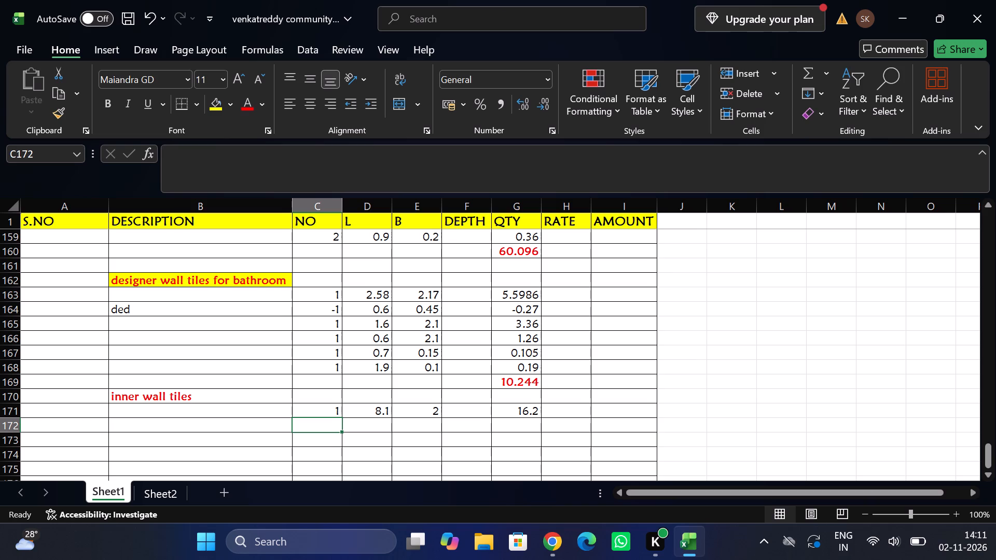
Enter a "ded" line in row 172 with NO -1, L 2.1 and B 2.4, filling the quantity formula down into G172.
{"action": "left_click", "coordinate": [276, 427]}
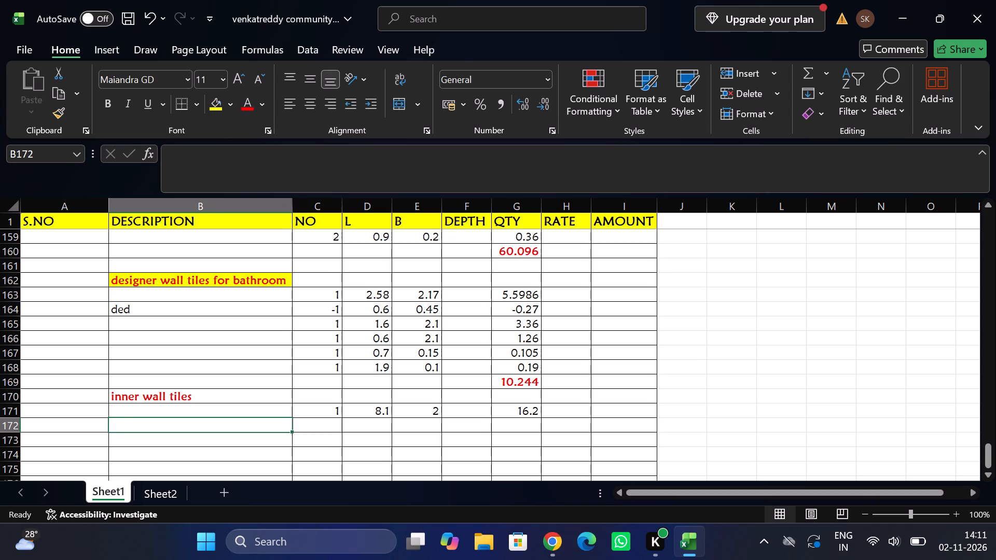
{"action": "type", "text": "ded"}
{"action": "key", "text": "Tab"}
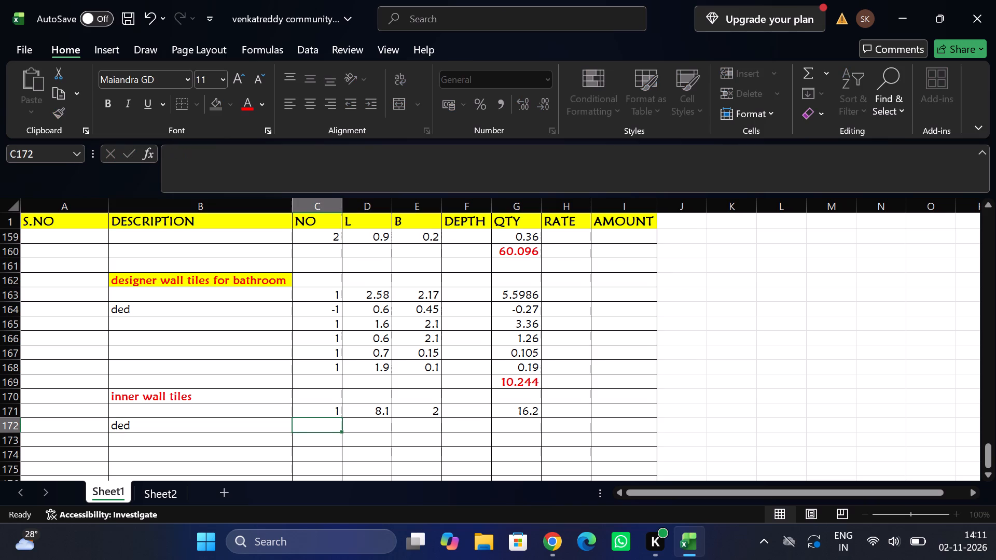
{"action": "type", "text": "-1"}
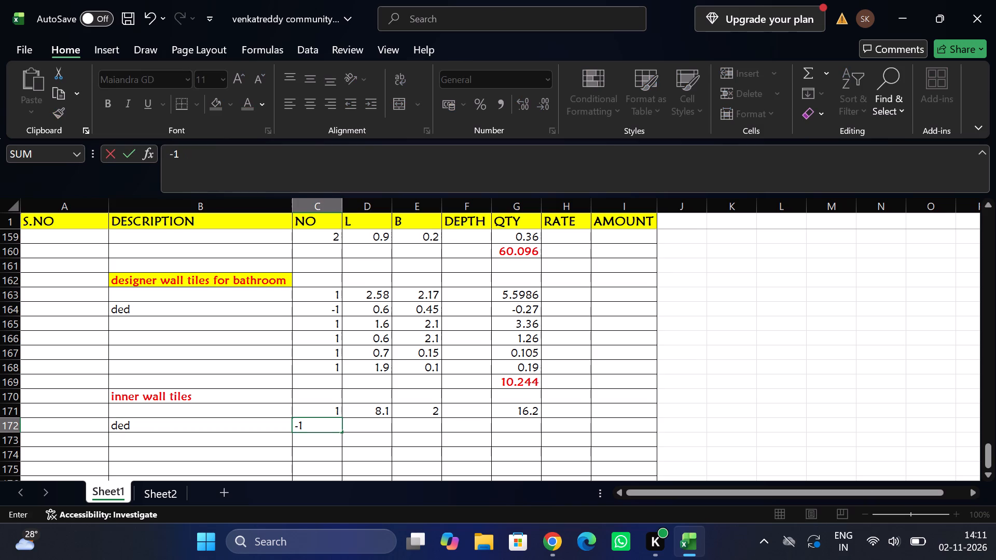
{"action": "key", "text": "Tab"}
{"action": "key", "text": "2"}
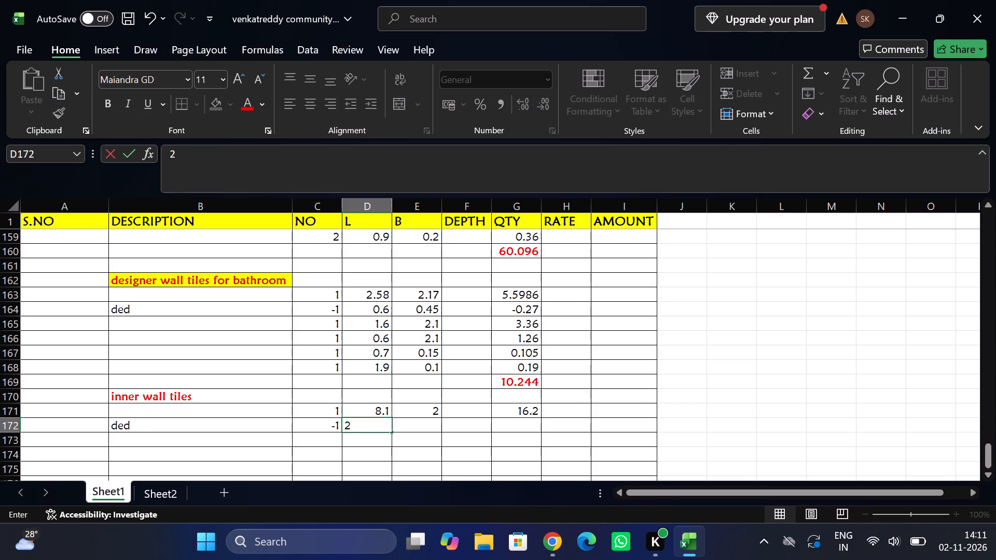
{"action": "type", "text": ".1"}
{"action": "key", "text": "Tab"}
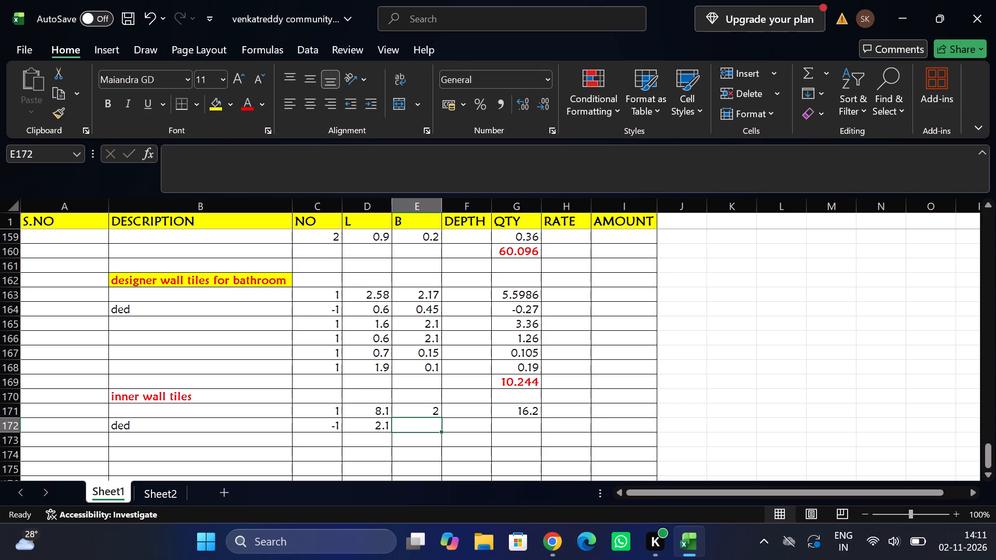
{"action": "key", "text": "2"}
{"action": "type", "text": ".4"}
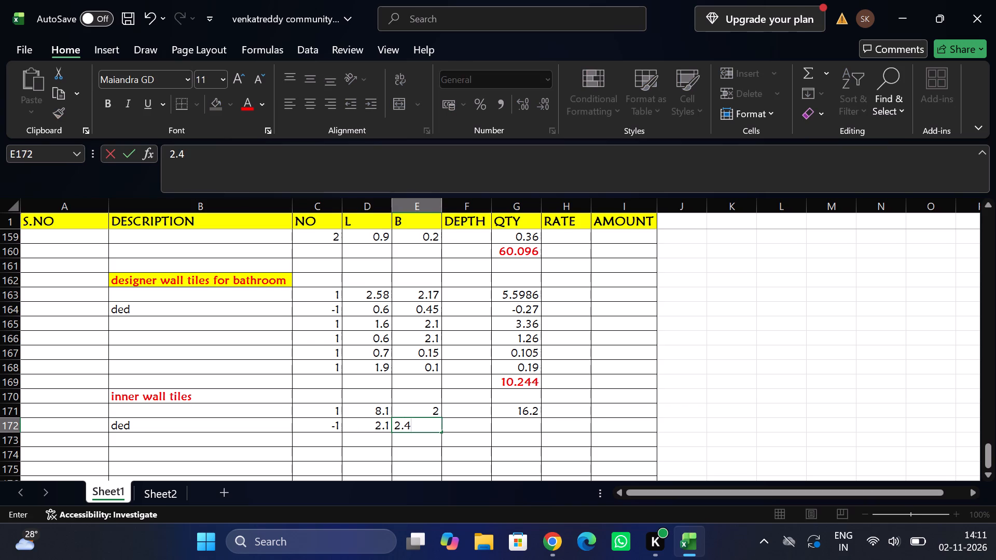
{"action": "key", "text": "Tab"}
{"action": "key", "text": "Tab"}
{"action": "key", "text": "ctrl+d"}
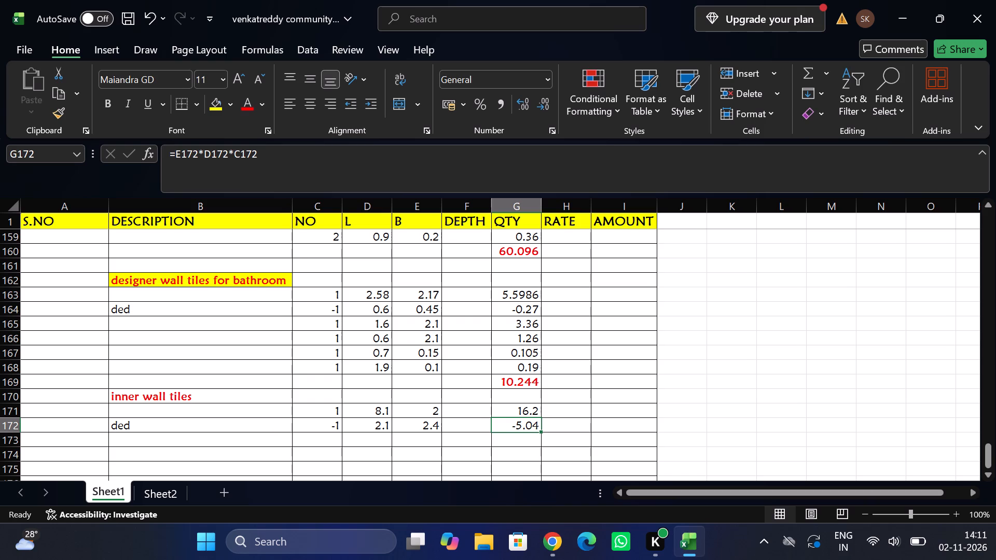
Change the row 172 description to "floor tiles" and its NO value to 1.
{"action": "left_click", "coordinate": [248, 424]}
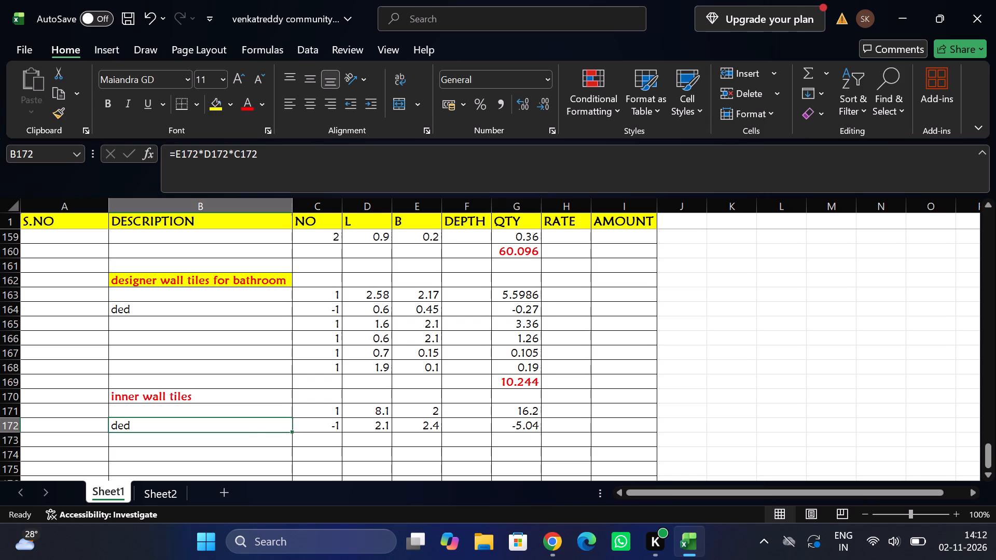
{"action": "type", "text": "floor tiles"}
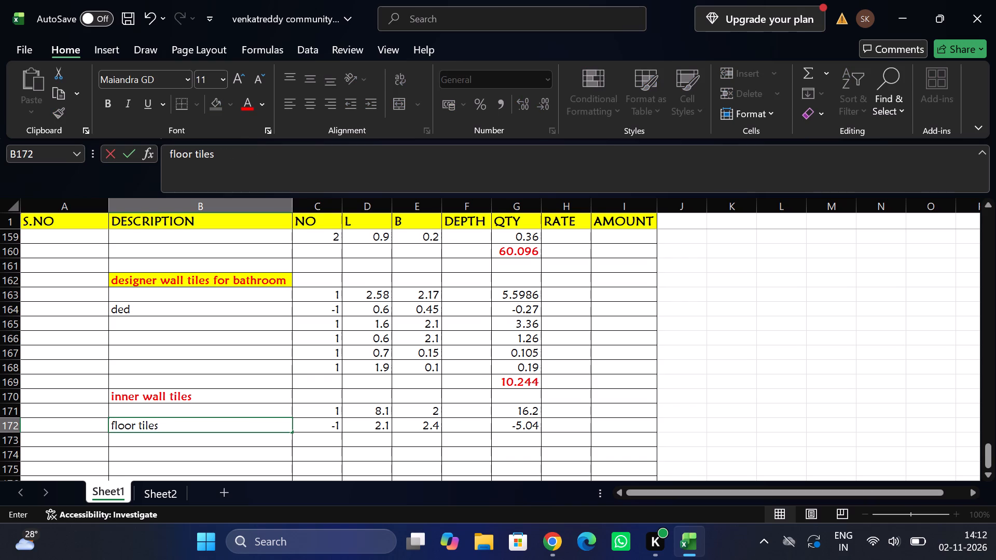
{"action": "key", "text": "Tab"}
{"action": "key", "text": "Tab"}
{"action": "key", "text": "shift+Tab"}
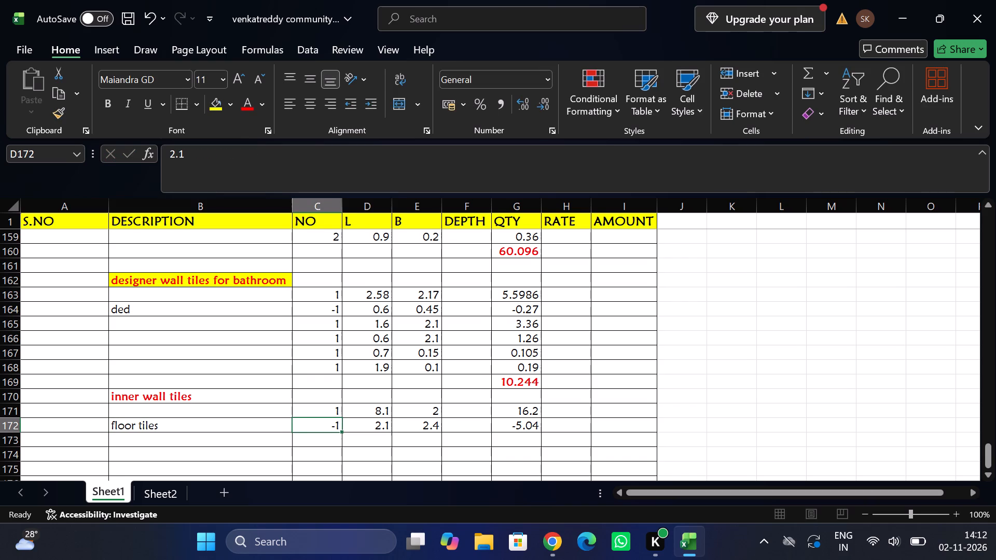
{"action": "key", "text": "1"}
{"action": "key", "text": "Tab"}
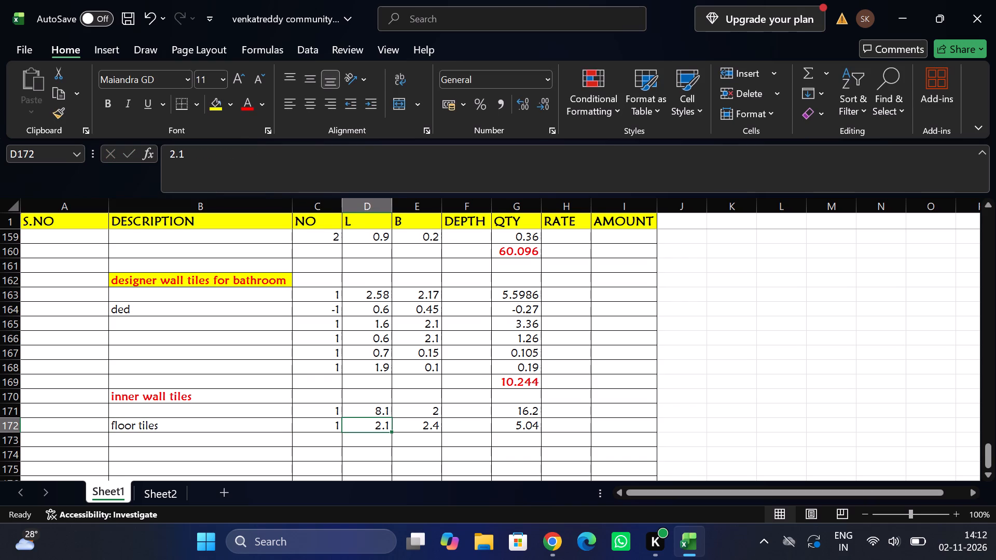
Insert two blank rows above the floor tiles row.
{"action": "left_click", "coordinate": [19, 426]}
{"action": "right_click", "coordinate": [19, 426]}
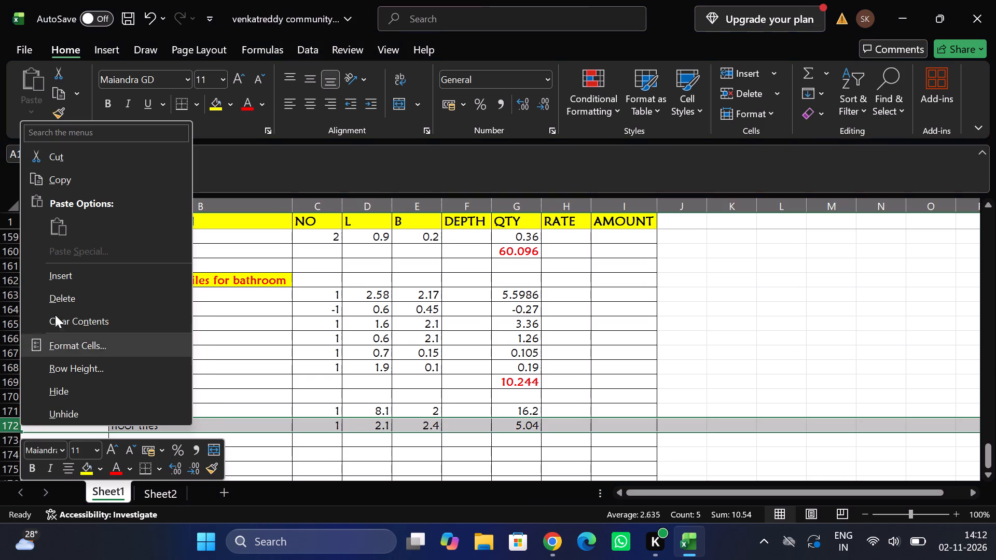
{"action": "left_click", "coordinate": [73, 275]}
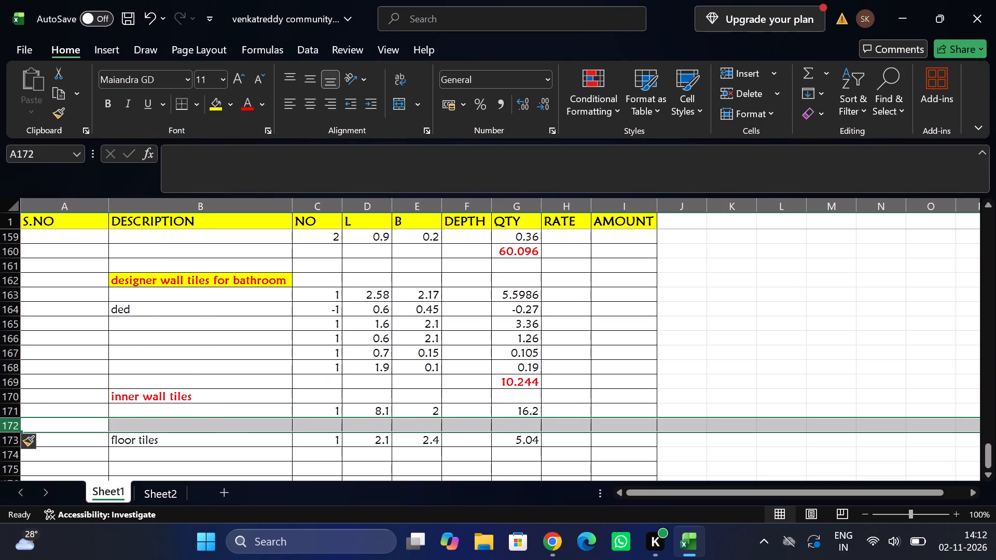
{"action": "key", "text": "ctrl+y"}
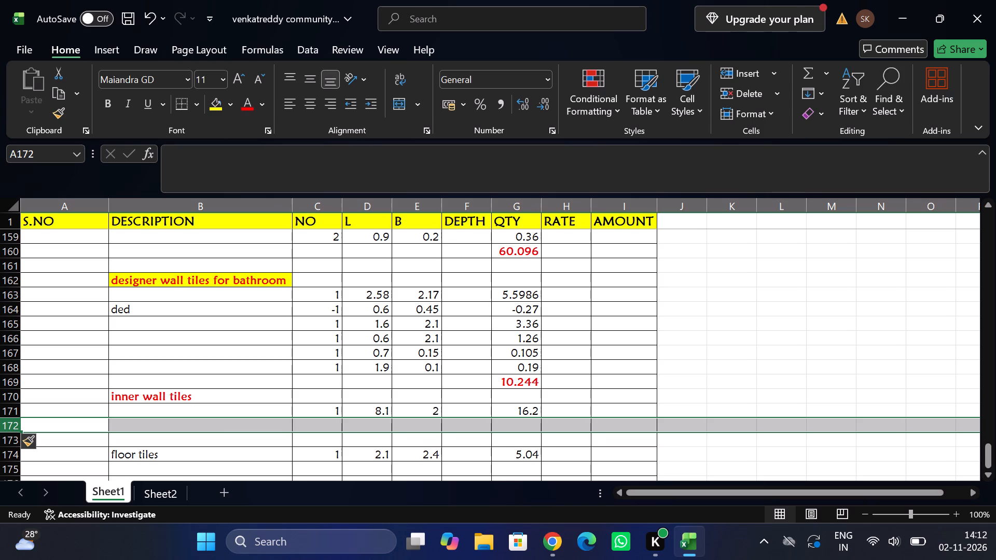
Format the floor tiles quantity in G174 and the inner wall tiles quantity in G171 as bold with a red font colour.
{"action": "scroll", "coordinate": [345, 360], "scroll_direction": "down", "scroll_amount": 1}
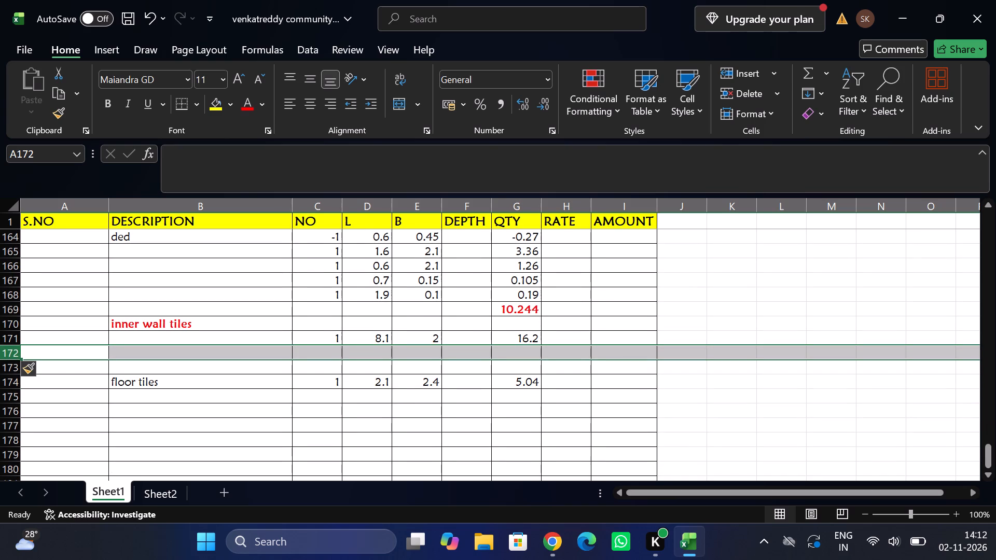
{"action": "left_click", "coordinate": [521, 382]}
{"action": "left_click", "coordinate": [242, 106]}
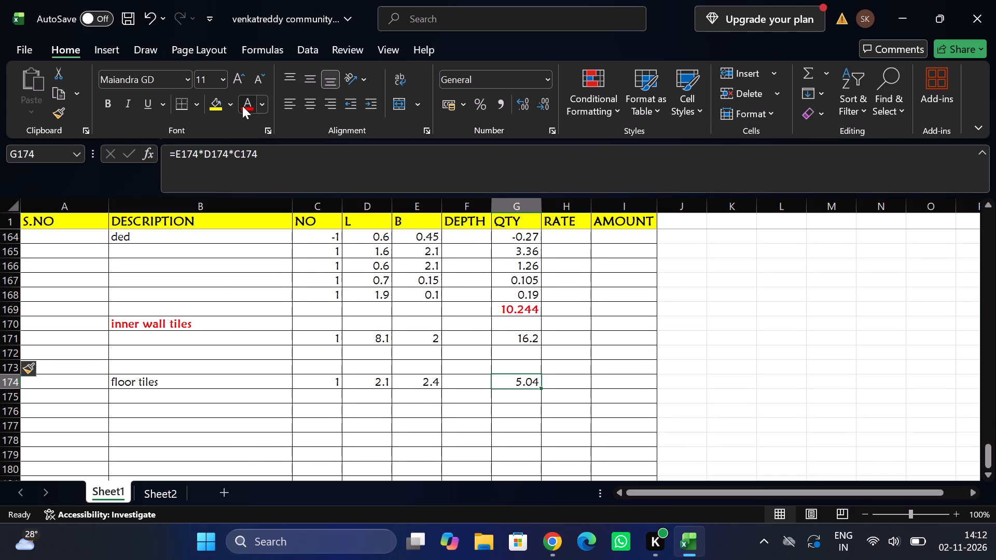
{"action": "left_click", "coordinate": [109, 106]}
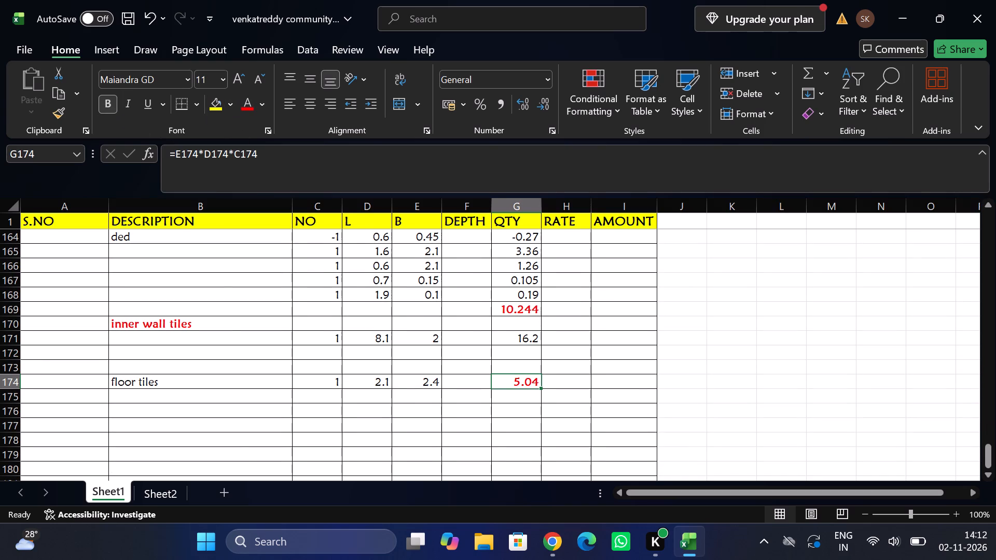
{"action": "left_click", "coordinate": [503, 340]}
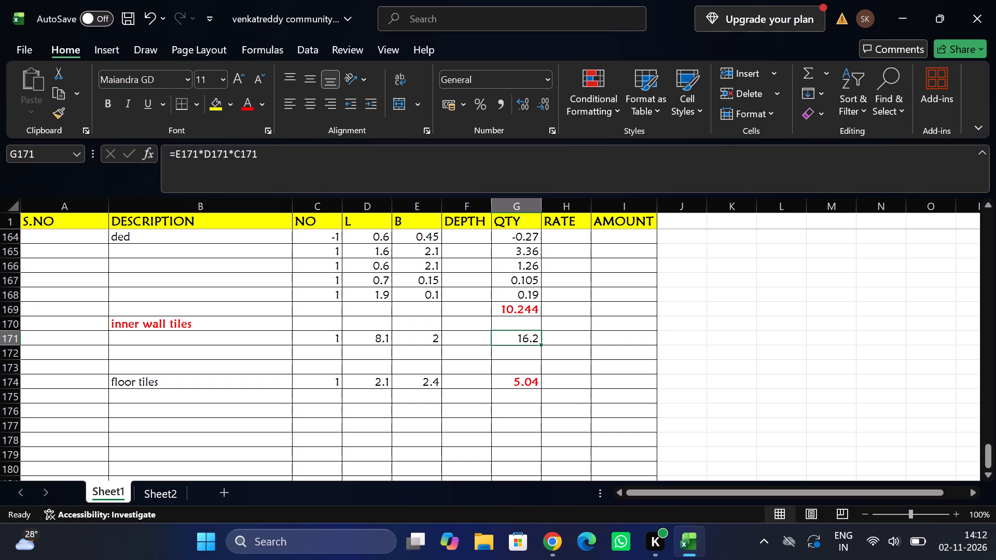
{"action": "left_click", "coordinate": [245, 113]}
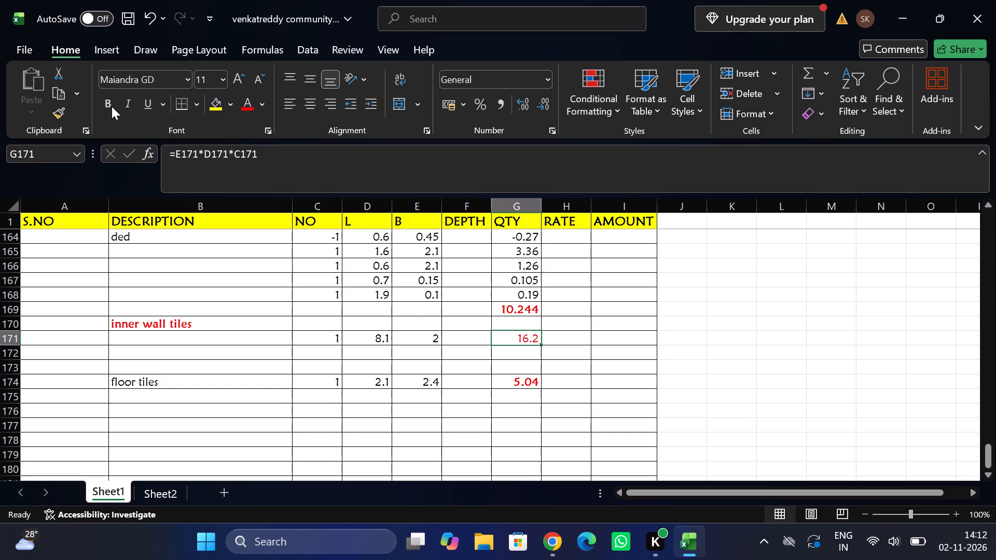
{"action": "left_click", "coordinate": [112, 106]}
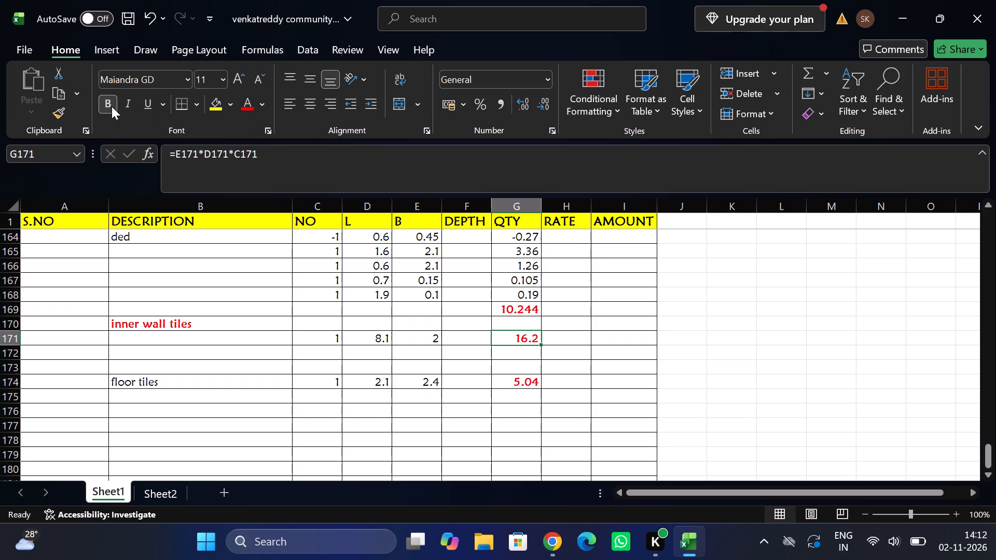
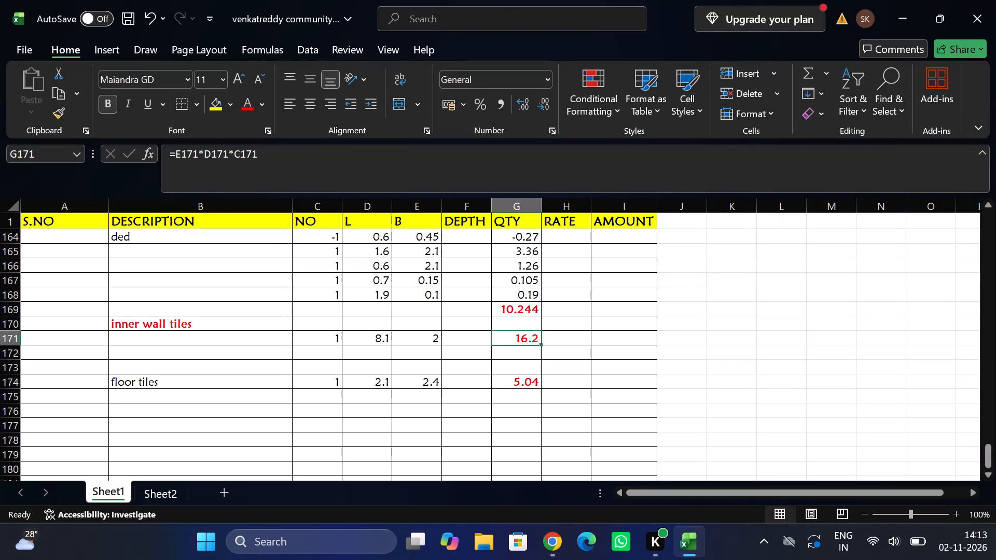
Move the "floor tiles" label from B174 up to B173 and format it as bold with a red font colour.
{"action": "left_click", "coordinate": [127, 376]}
{"action": "key", "text": "ctrl+x"}
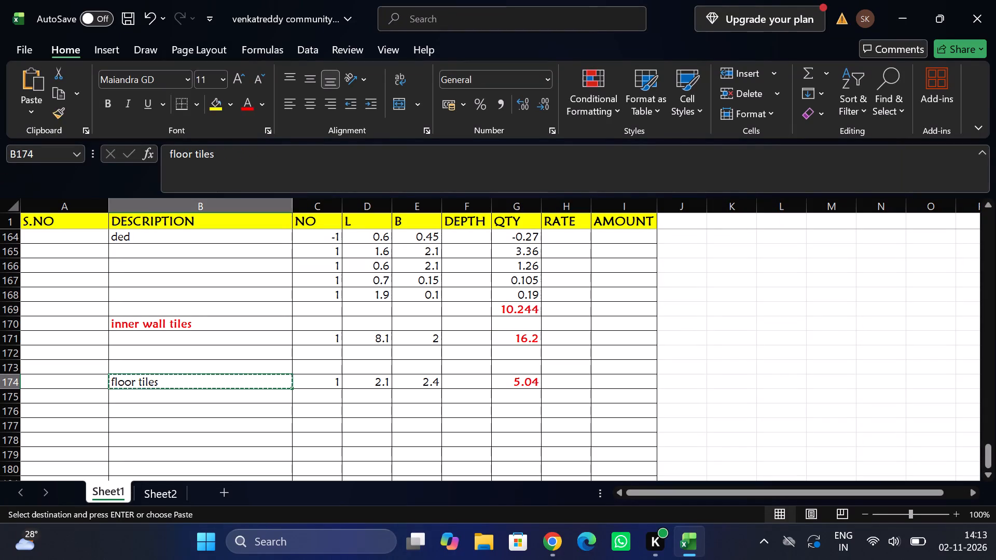
{"action": "left_click", "coordinate": [135, 369]}
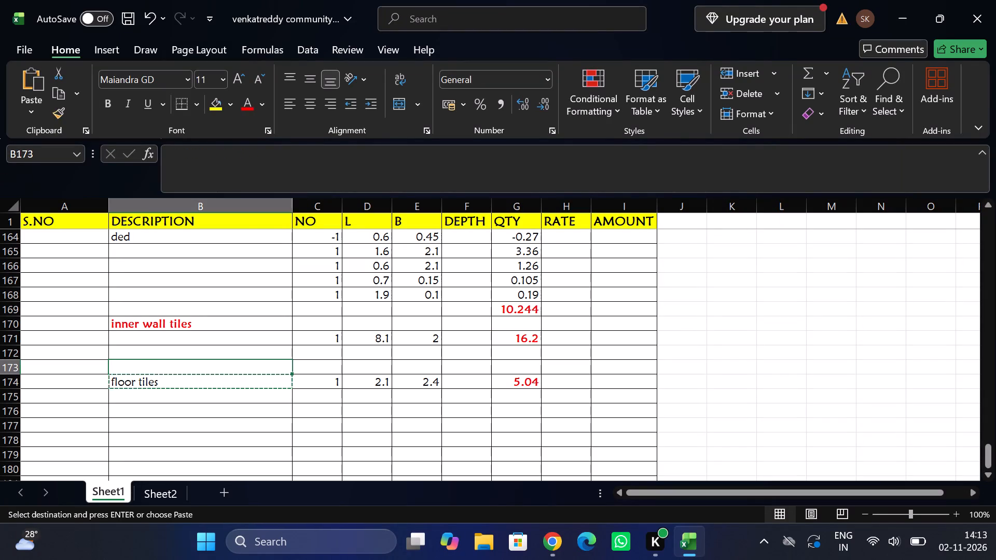
{"action": "key", "text": "ctrl+v"}
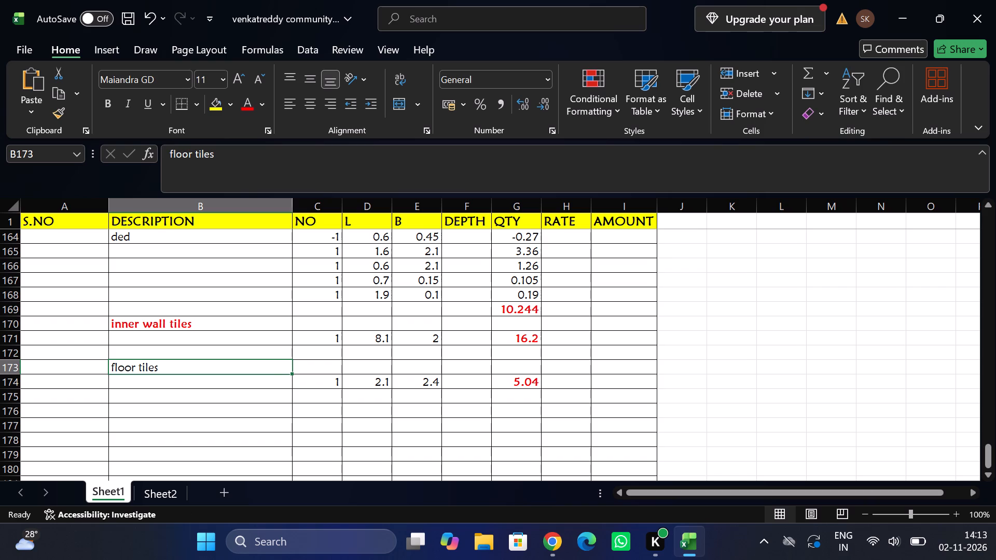
{"action": "key", "text": "ctrl+b"}
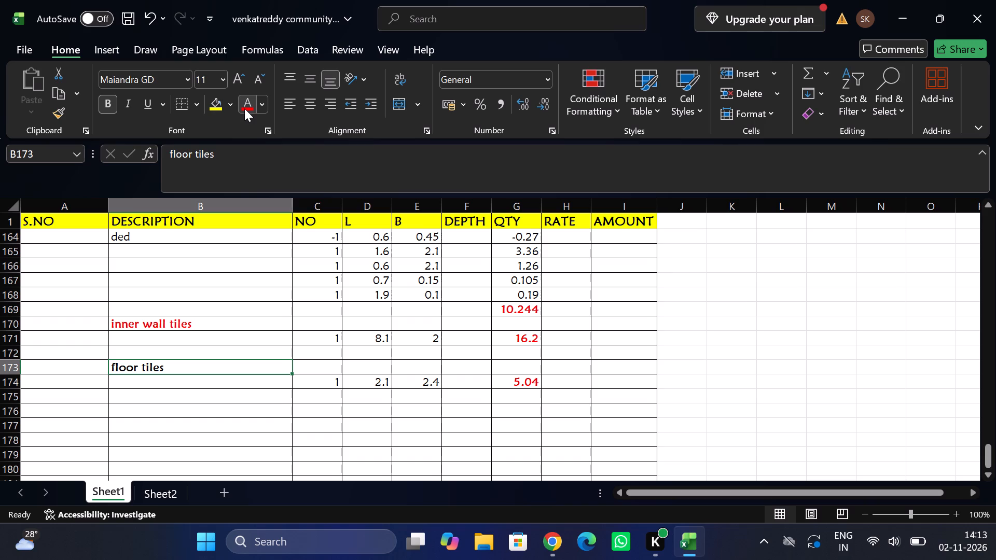
{"action": "left_click", "coordinate": [244, 108]}
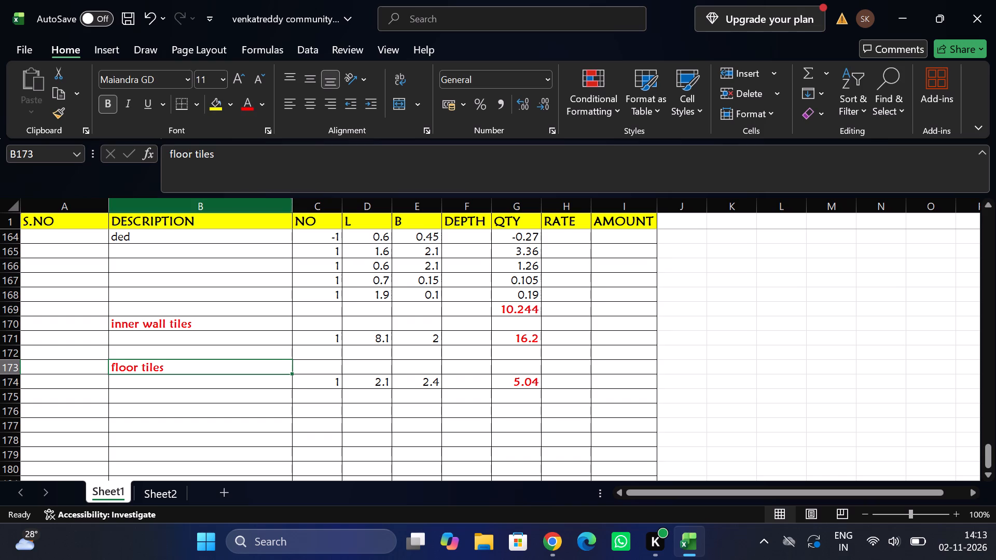
Add a "bore length" heading in B176 and enter the quantity formula =1000/3.28 in G177.
{"action": "left_click", "coordinate": [164, 412]}
{"action": "type", "text": "bore length"}
{"action": "key", "text": "Tab"}
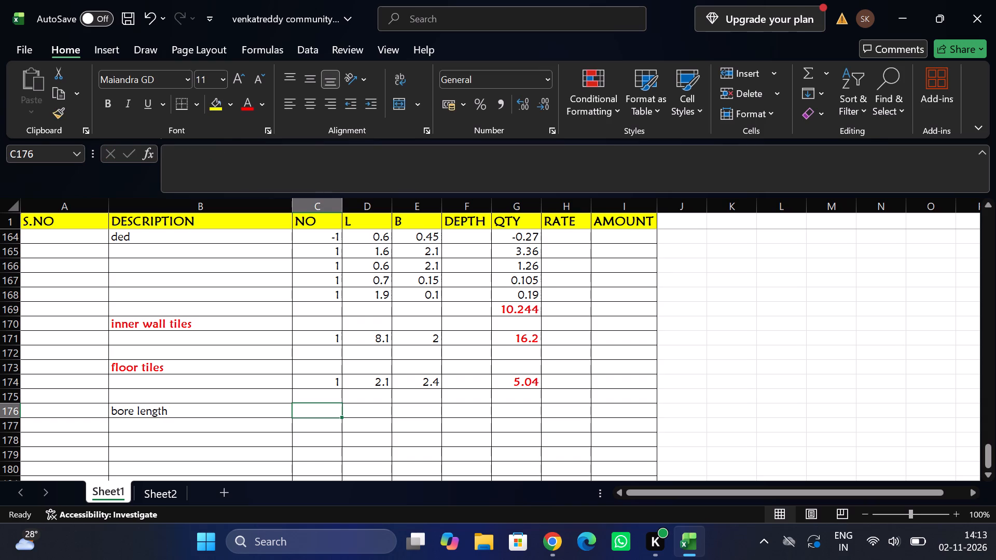
{"action": "key", "text": "Down"}
{"action": "key", "text": "Right"}
{"action": "key", "text": "Right"}
{"action": "key", "text": "Right"}
{"action": "key", "text": "Right"}
{"action": "type", "text": "=1000/"}
{"action": "type", "text": "3.28"}
{"action": "key", "text": "Return"}
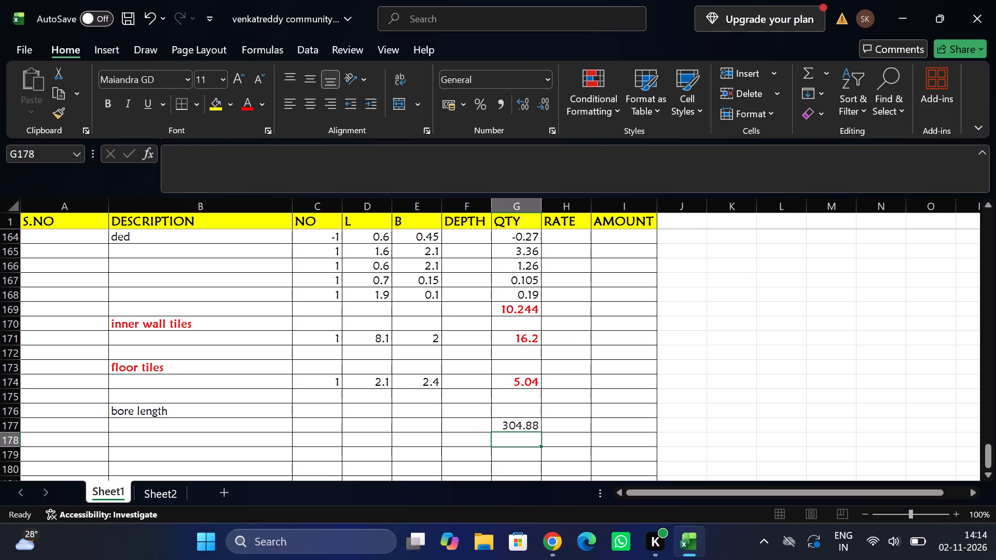
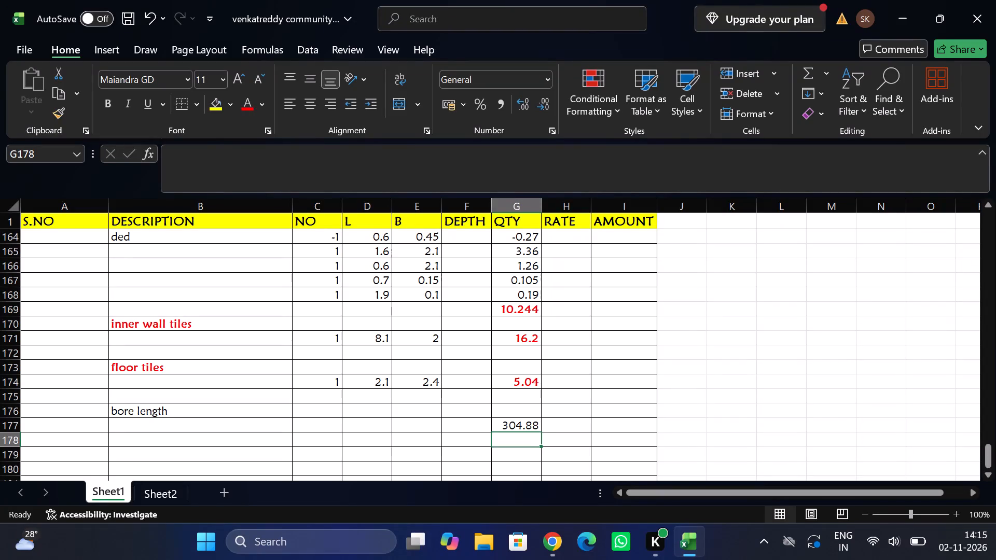
Add an "impervious coat" heading in B178 and make it bold.
{"action": "left_click", "coordinate": [190, 454]}
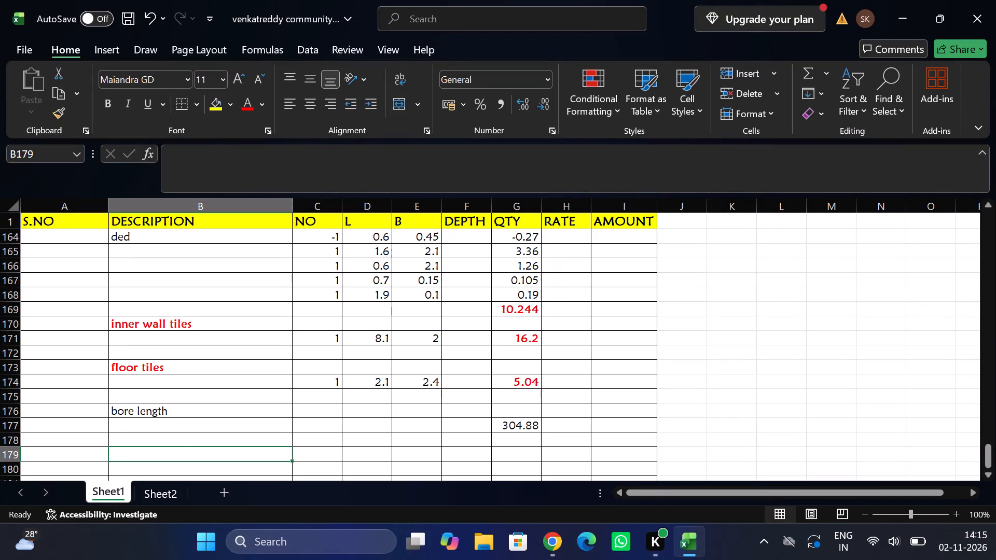
{"action": "left_click", "coordinate": [180, 445]}
{"action": "left_click", "coordinate": [179, 443]}
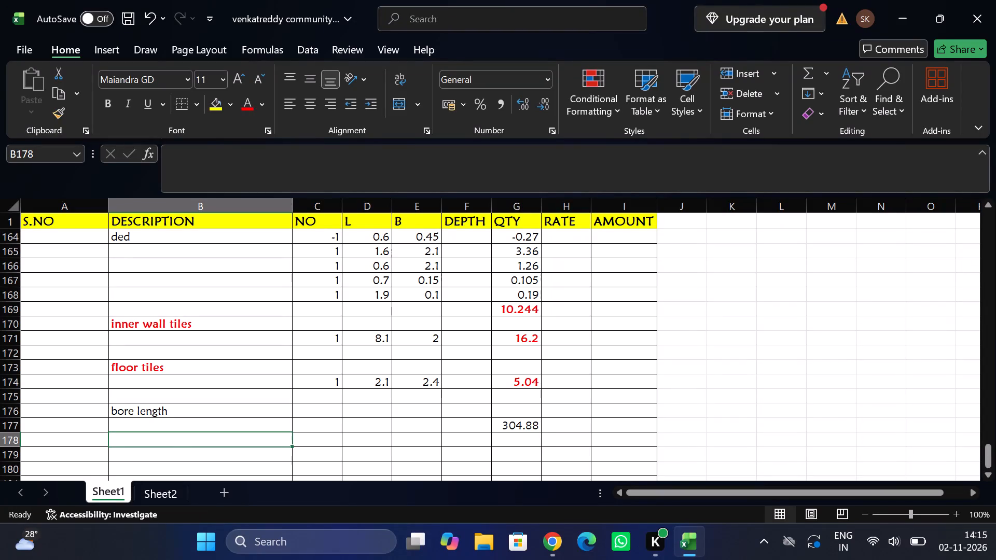
{"action": "type", "text": "impervious coat"}
{"action": "key", "text": "Tab"}
{"action": "key", "text": "shift+Tab"}
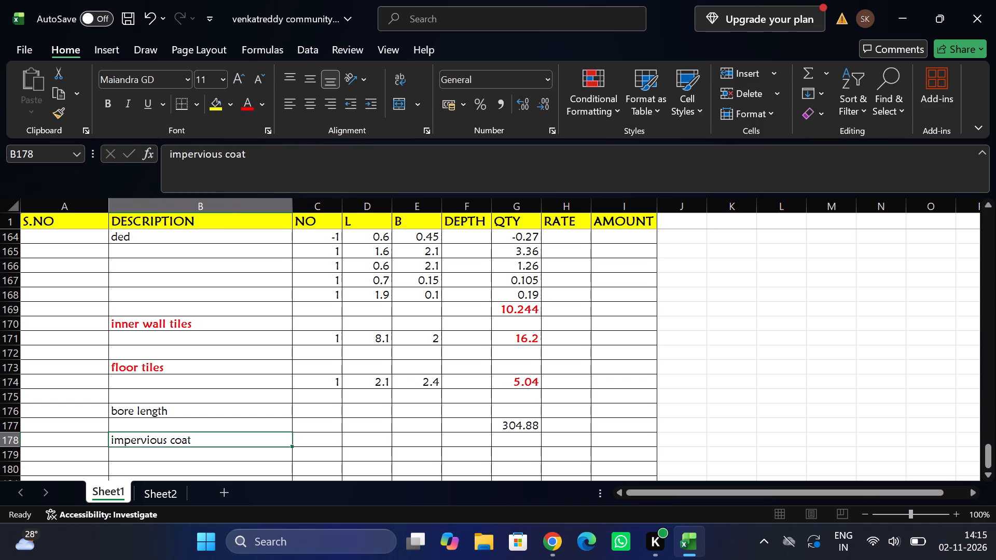
{"action": "key", "text": "ctrl+b"}
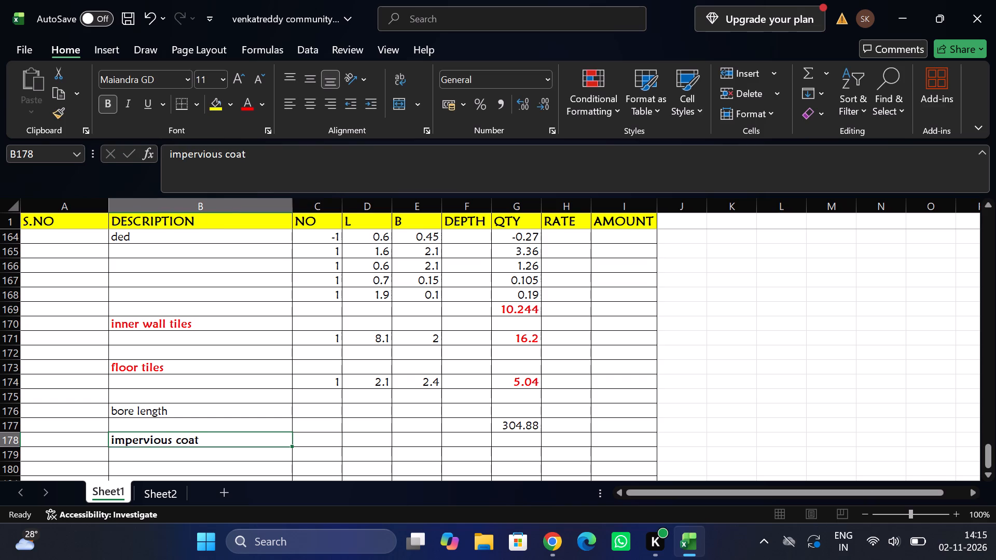
Enter number 1, length 11.4 and breadth 15.2 for impervious coat in row 179 and begin a formula in G179.
{"action": "left_click", "coordinate": [314, 457]}
{"action": "key", "text": "1"}
{"action": "key", "text": "Tab"}
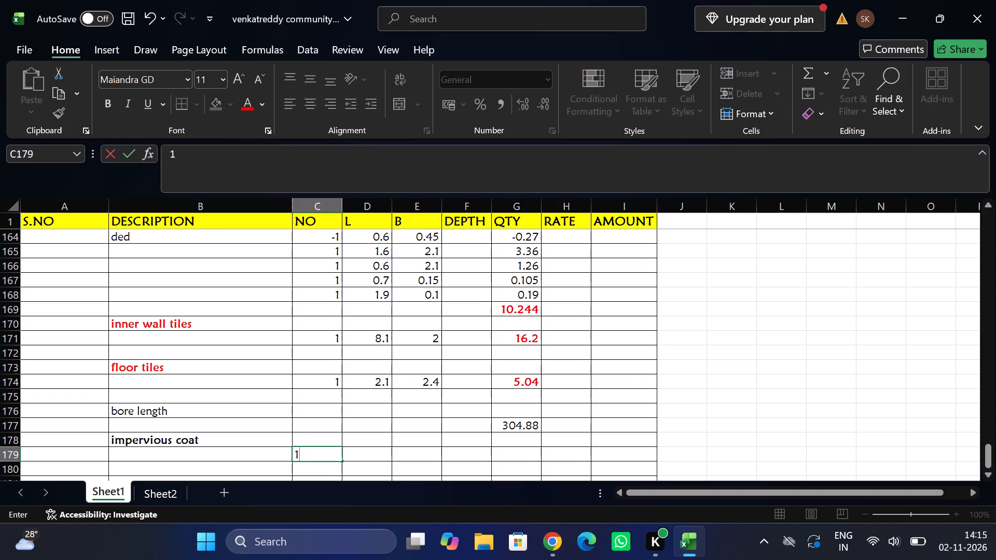
{"action": "type", "text": "11"}
{"action": "type", "text": ".4"}
{"action": "key", "text": "Tab"}
{"action": "key", "text": "1"}
{"action": "type", "text": "5.2"}
{"action": "key", "text": "Tab"}
{"action": "key", "text": "Tab"}
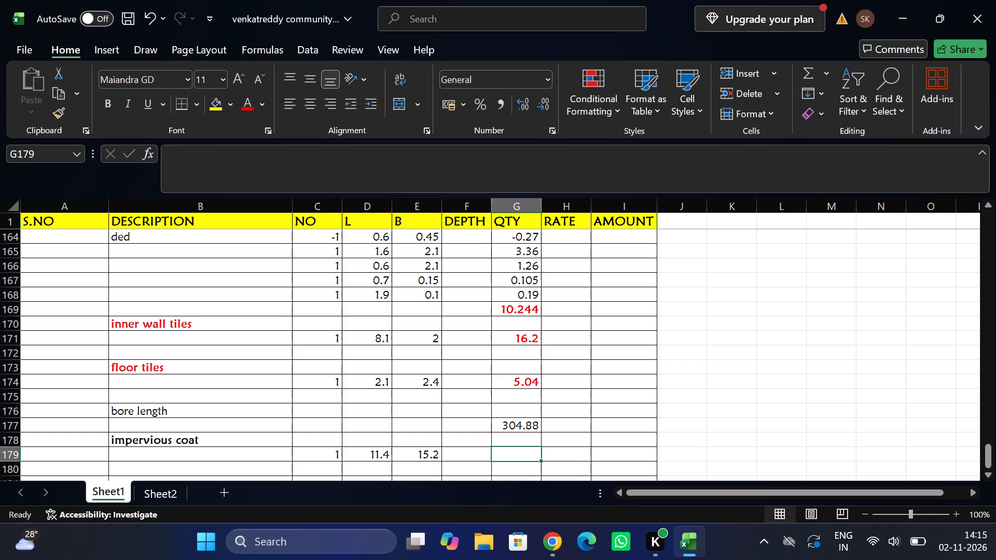
{"action": "key", "text": "equal"}
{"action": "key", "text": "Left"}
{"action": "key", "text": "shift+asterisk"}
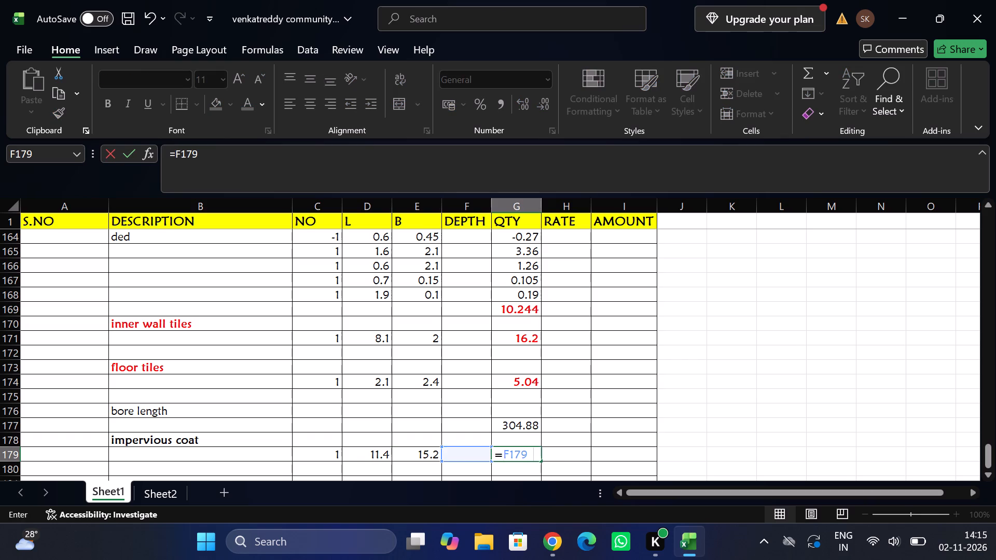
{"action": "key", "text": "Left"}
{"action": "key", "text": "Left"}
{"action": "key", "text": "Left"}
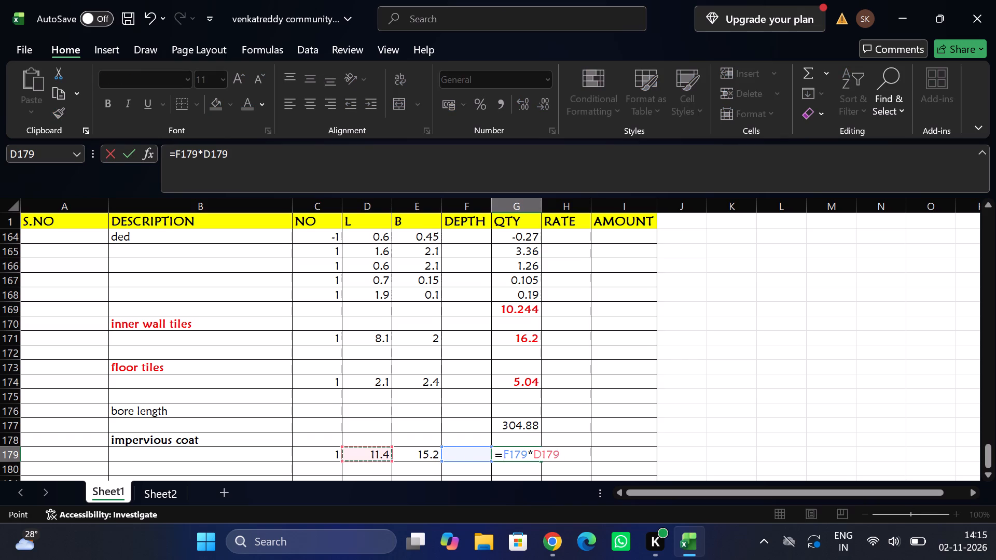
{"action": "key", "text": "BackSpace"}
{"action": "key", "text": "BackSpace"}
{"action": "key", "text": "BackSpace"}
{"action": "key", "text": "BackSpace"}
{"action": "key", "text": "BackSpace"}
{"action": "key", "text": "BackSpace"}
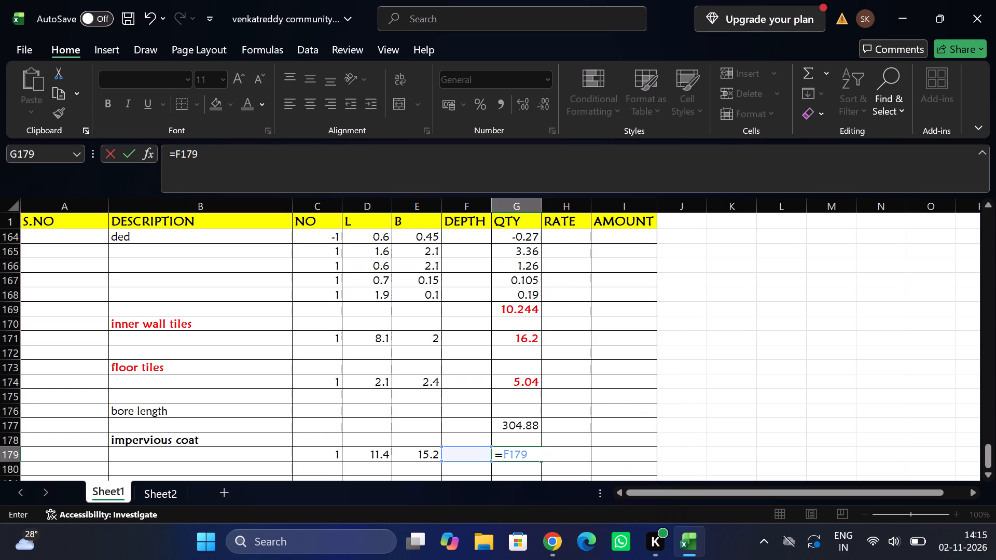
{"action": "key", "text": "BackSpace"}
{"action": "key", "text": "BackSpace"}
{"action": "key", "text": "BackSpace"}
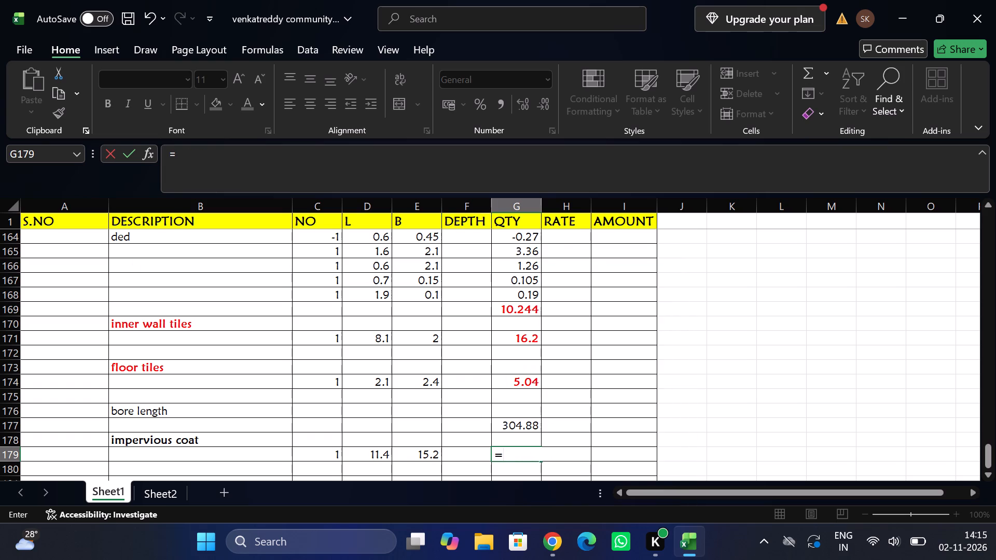
Complete the impervious coat quantity formula in G179 as =D179*E179.
{"action": "left_click", "coordinate": [368, 454]}
{"action": "key", "text": "shift+asterisk"}
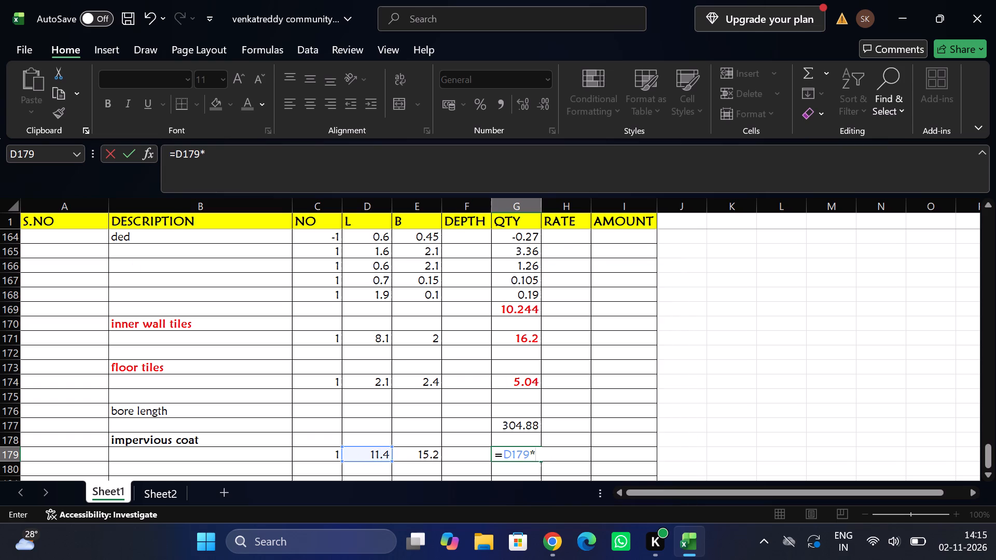
{"action": "left_click", "coordinate": [435, 451]}
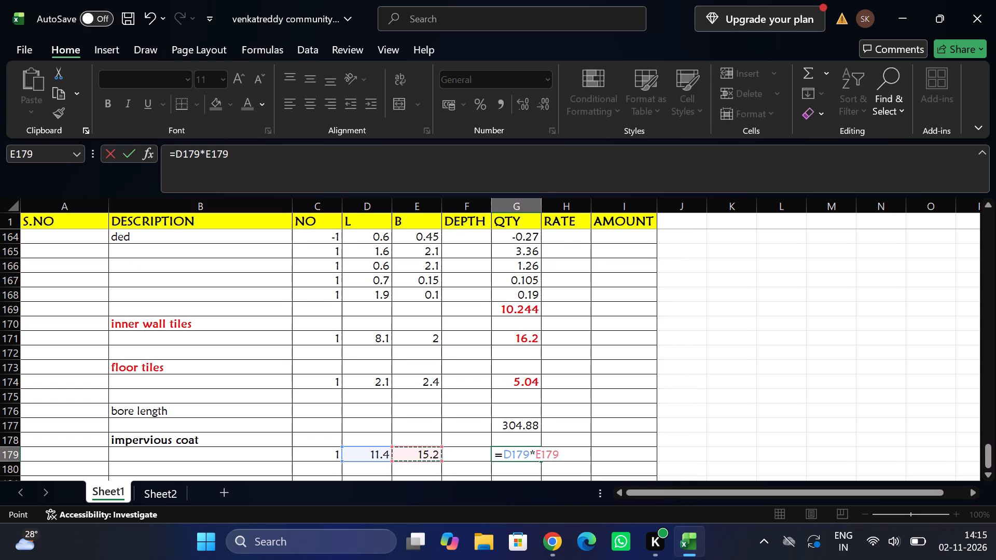
{"action": "key", "text": "Return"}
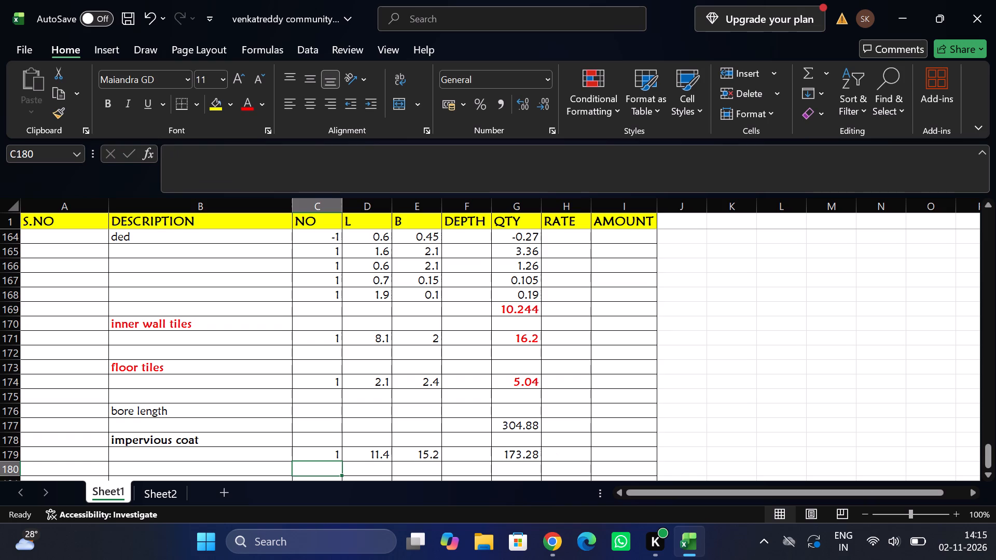
Make the "bore length" heading in B176 bold.
{"action": "left_click", "coordinate": [230, 410]}
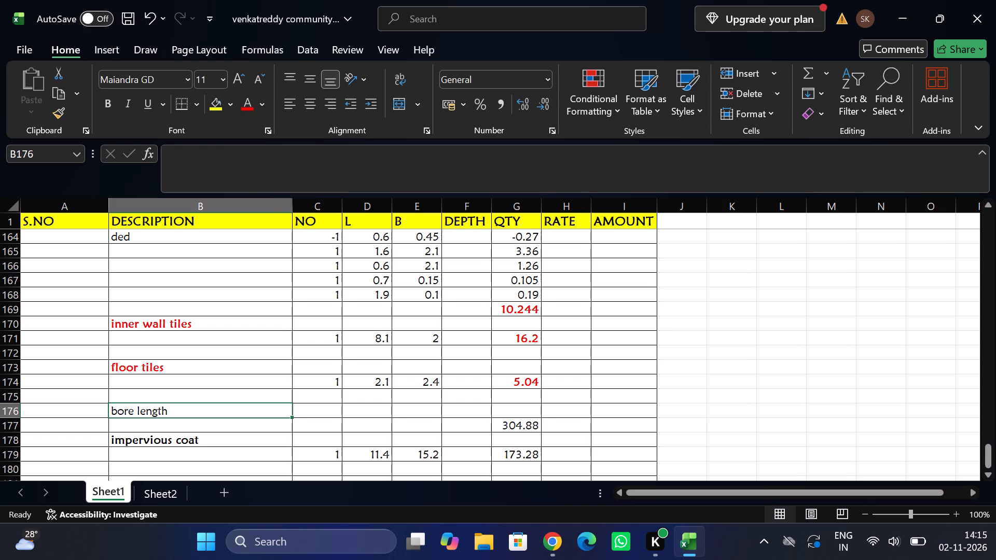
{"action": "key", "text": "ctrl+b"}
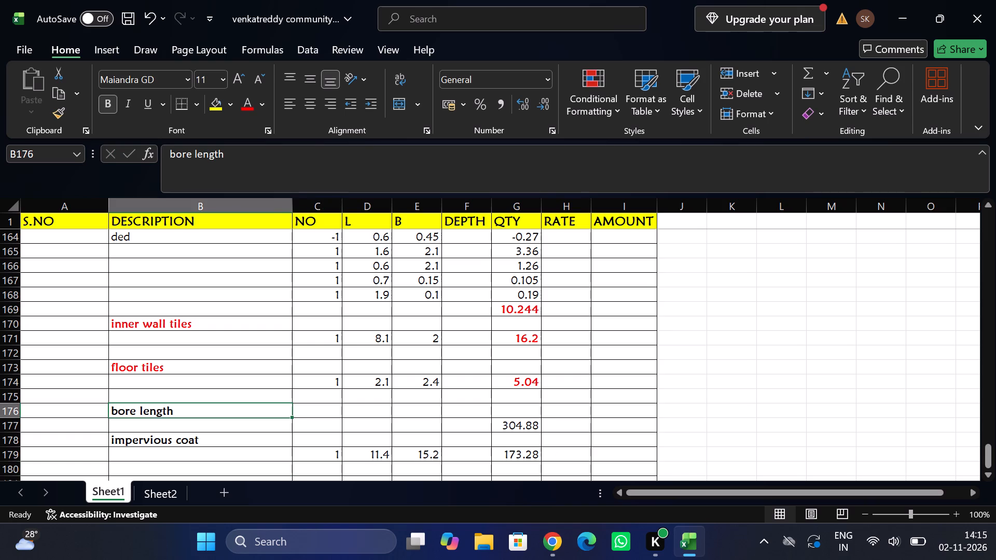
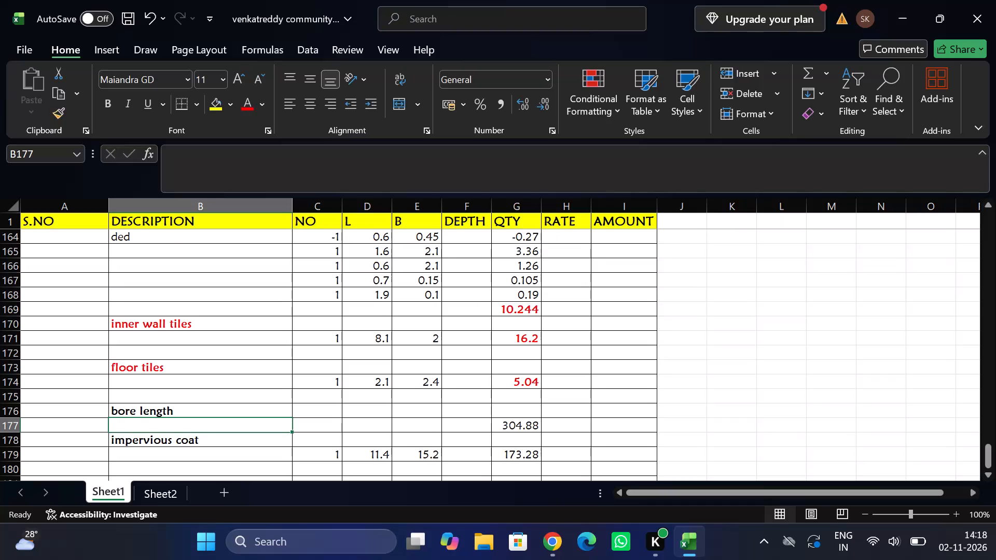
Add a "brick masonory" heading in B181 and make it bold.
{"action": "scroll", "coordinate": [230, 410], "scroll_direction": "down", "scroll_amount": 1}
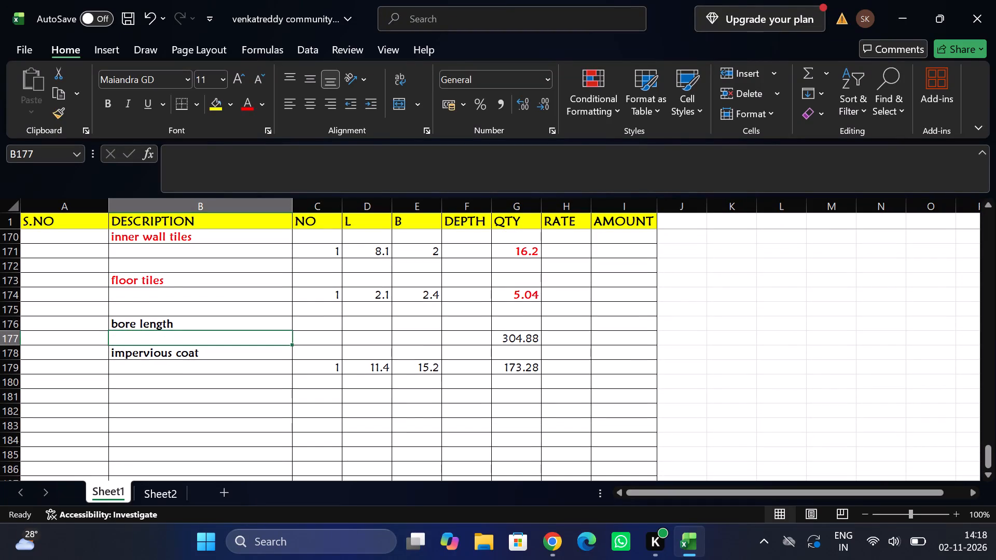
{"action": "left_click", "coordinate": [195, 392]}
{"action": "type", "text": "brick masonory"}
{"action": "key", "text": "Tab"}
{"action": "key", "text": "shift+Tab"}
{"action": "key", "text": "ctrl+b"}
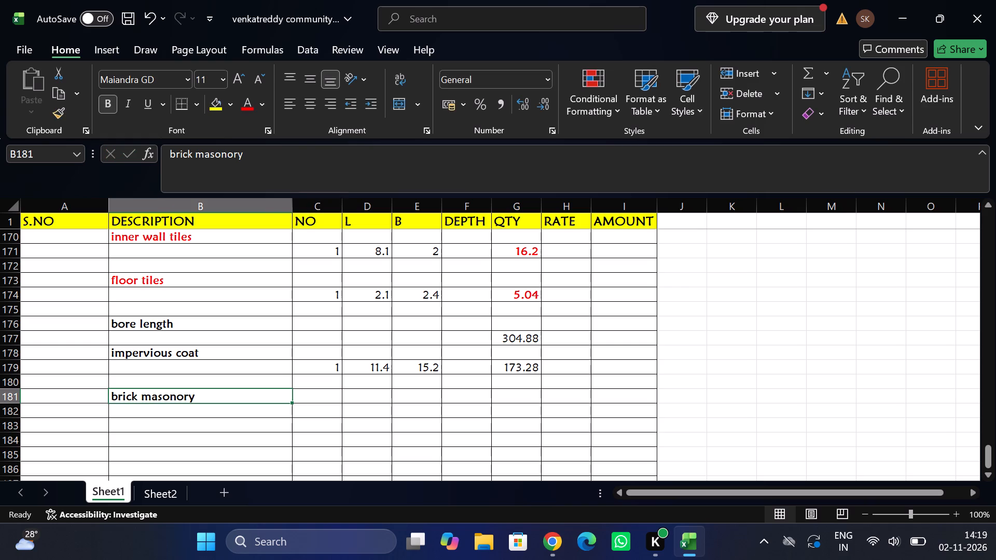
Enter number 1, length 10.9, breadth 0.3 and depth 0.48 for brick masonry in row 182.
{"action": "left_click", "coordinate": [327, 408]}
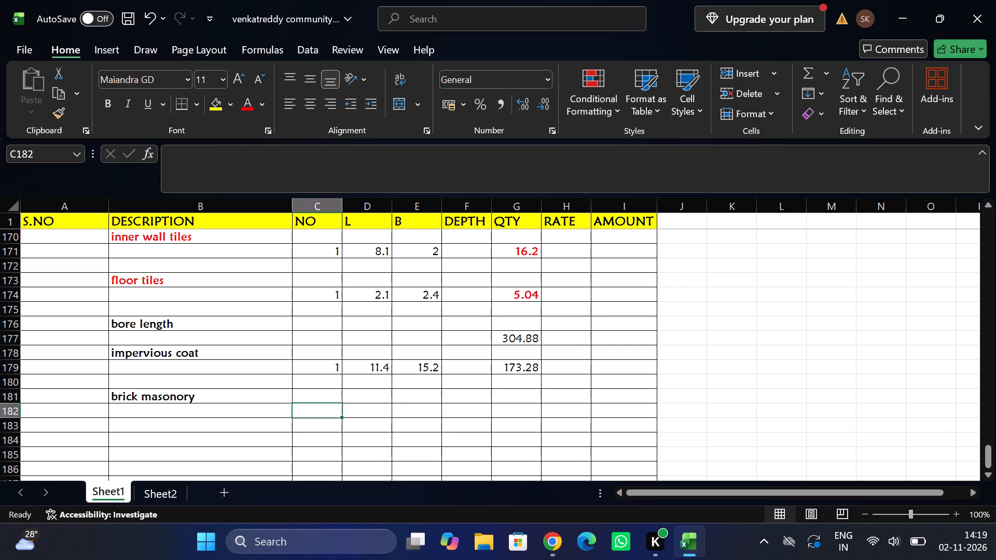
{"action": "key", "text": "1"}
{"action": "key", "text": "Tab"}
{"action": "type", "text": "10.9"}
{"action": "key", "text": "Tab"}
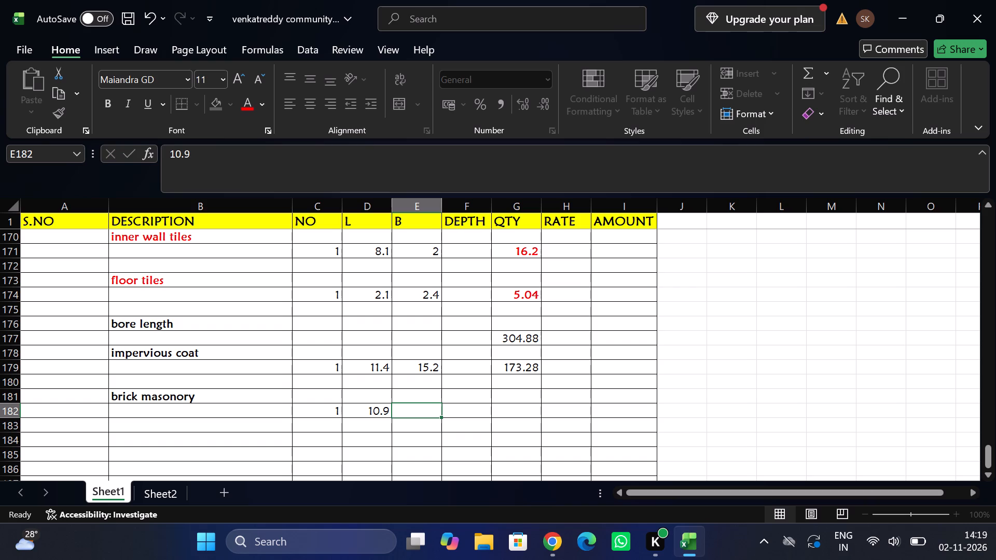
{"action": "type", "text": "0.3"}
{"action": "key", "text": "Tab"}
{"action": "type", "text": "0.48"}
{"action": "key", "text": "Tab"}
Calculate the first brick masonry quantity in G182 with the formula =F182*E182*D182.
{"action": "key", "text": "equal"}
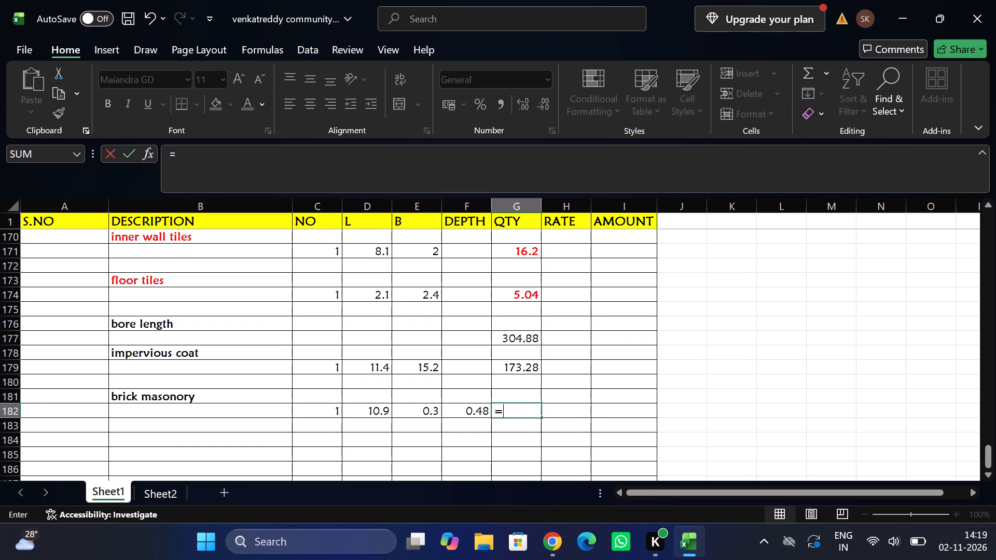
{"action": "key", "text": "Left"}
{"action": "key", "text": "shift+asterisk"}
{"action": "key", "text": "Left"}
{"action": "key", "text": "Left"}
{"action": "key", "text": "shift+asterisk"}
{"action": "key", "text": "shift+Left"}
{"action": "key", "text": "Left"}
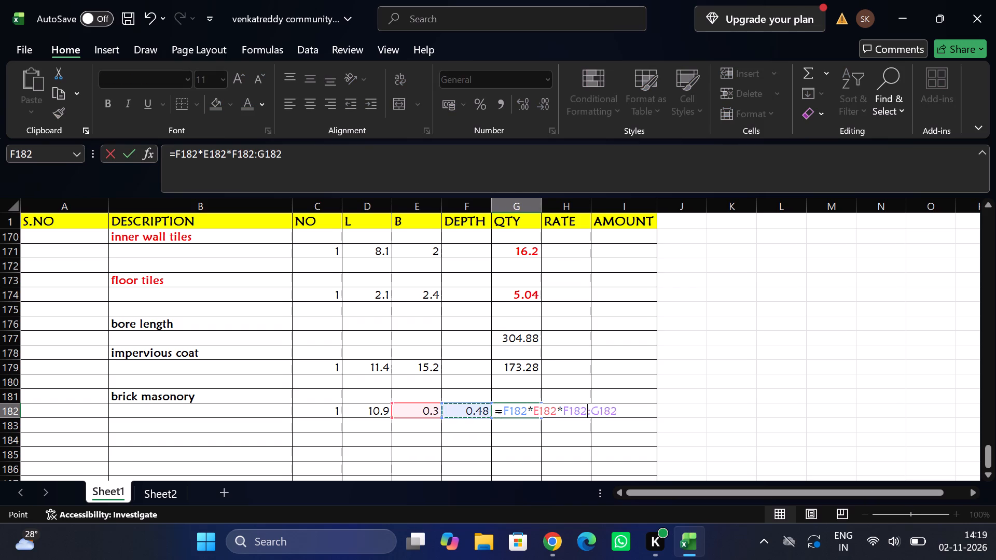
{"action": "key", "text": "Left"}
{"action": "key", "text": "Left"}
{"action": "key", "text": "Return"}
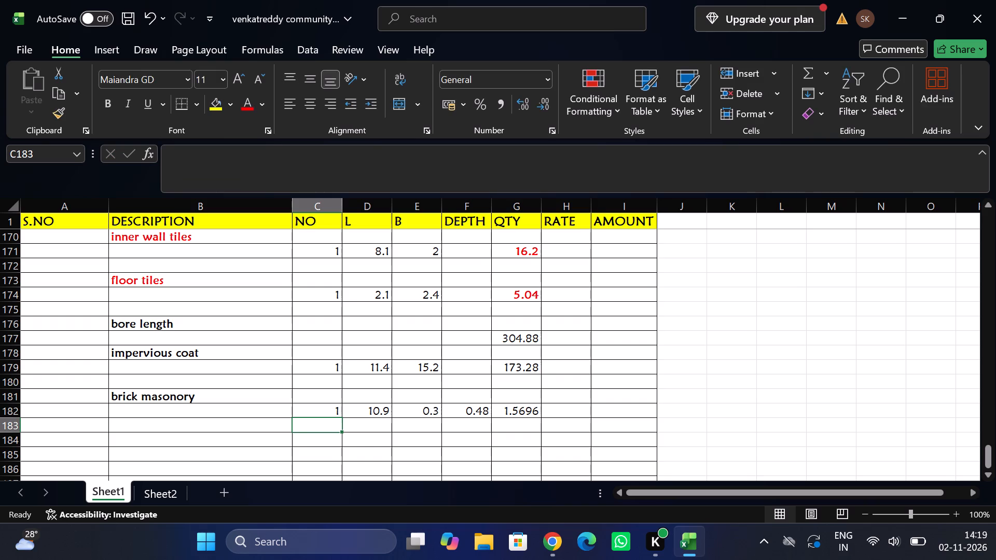
Fill the number, dimensions and quantity formula from row 182 down into row 183.
{"action": "key", "text": "ctrl+d"}
{"action": "key", "text": "ctrl+Tab"}
{"action": "key", "text": "Tab"}
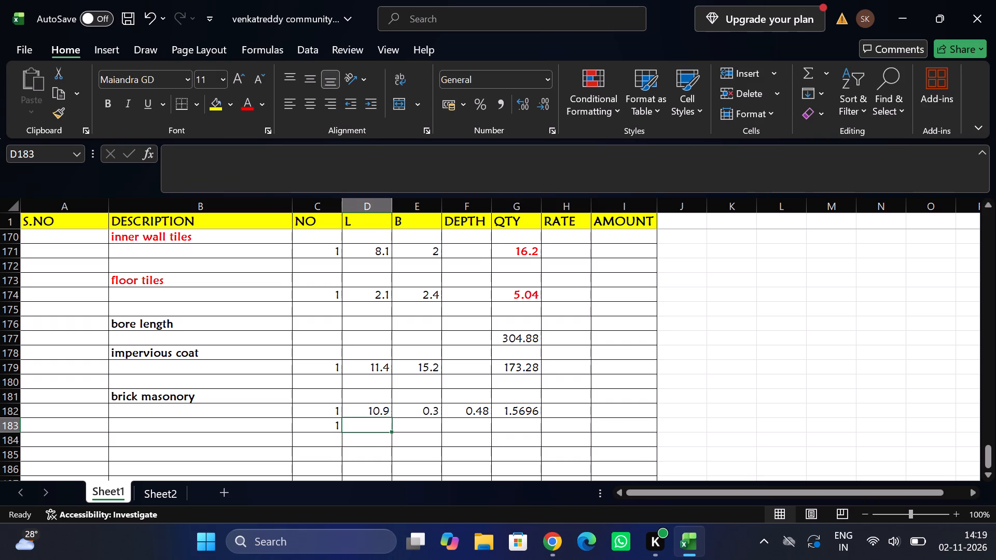
{"action": "key", "text": "ctrl+d"}
{"action": "key", "text": "Tab"}
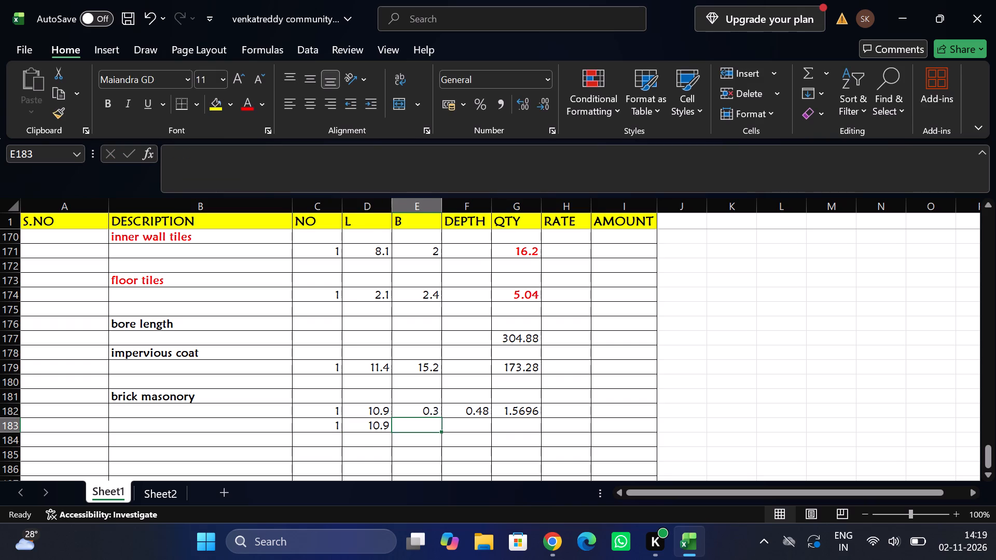
{"action": "key", "text": "ctrl+d"}
{"action": "key", "text": "Tab"}
{"action": "key", "text": "ctrl+d"}
{"action": "key", "text": "Tab"}
{"action": "key", "text": "ctrl+d"}
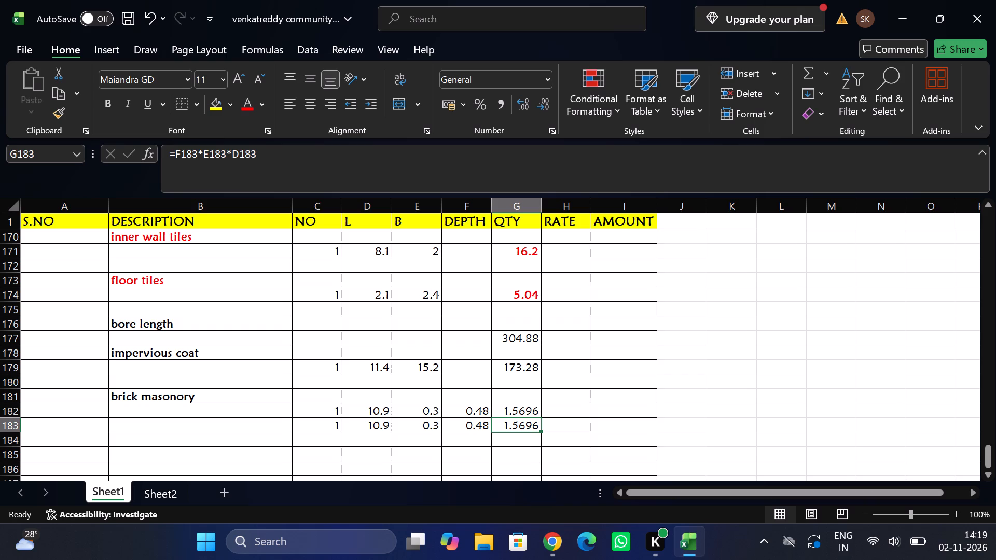
Set the breadth to 0.35 and the depth to 0.5 in row 183.
{"action": "left_click", "coordinate": [435, 427]}
{"action": "type", "text": "0.35"}
{"action": "key", "text": "Tab"}
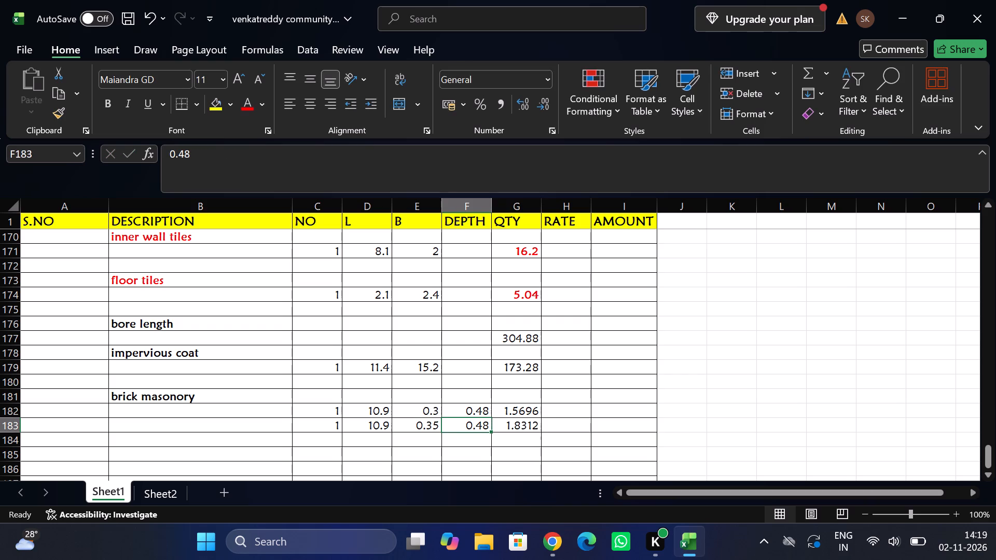
{"action": "type", "text": "0.5"}
{"action": "key", "text": "Tab"}
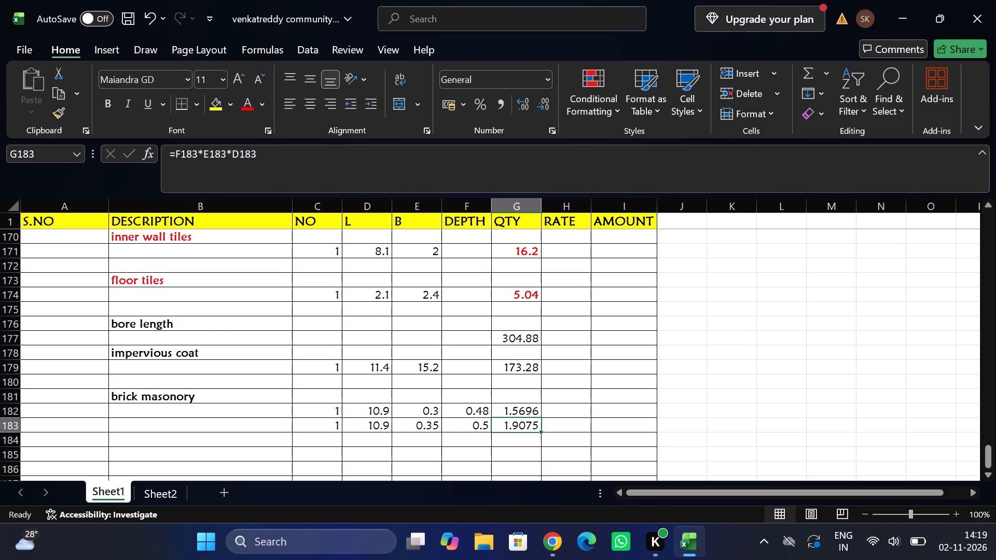
Add a "west side" entry in row 184 with number 1, length 16.9, breadth 0.3, depth 0.25 and the quantity formula filled down.
{"action": "left_click", "coordinate": [243, 440]}
{"action": "type", "text": "west side"}
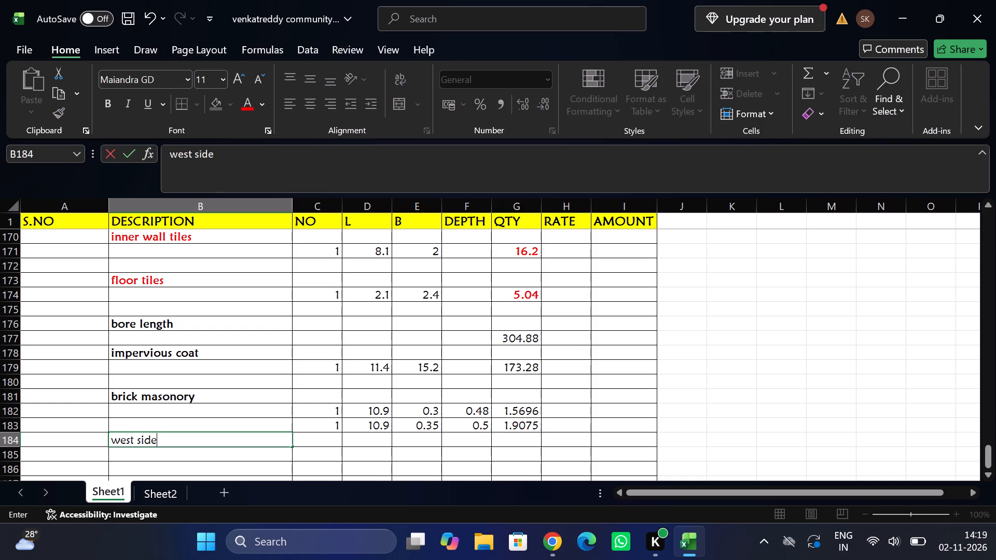
{"action": "key", "text": "Tab"}
{"action": "key", "text": "1"}
{"action": "key", "text": "Tab"}
{"action": "type", "text": "16.9"}
{"action": "key", "text": "Tab"}
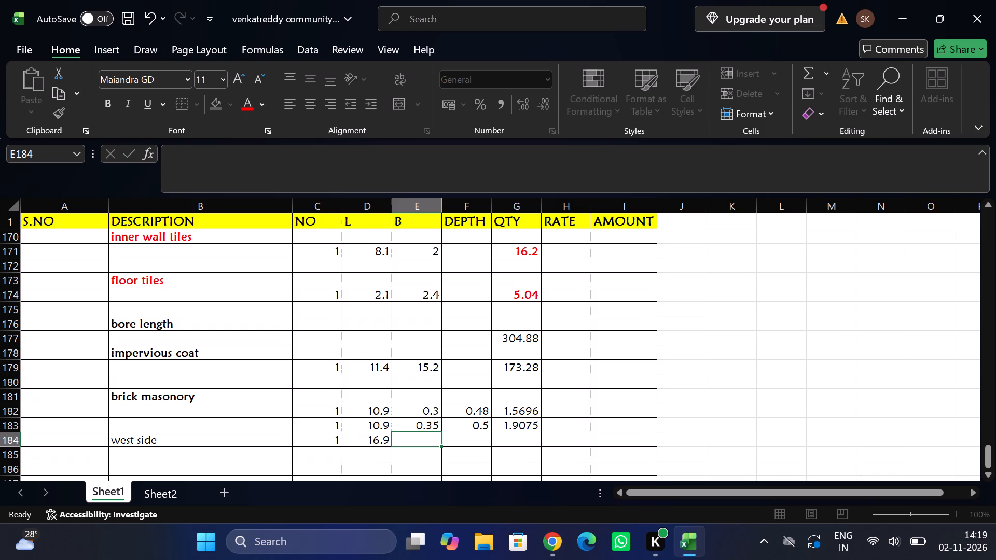
{"action": "type", "text": "0.3"}
{"action": "key", "text": "Tab"}
{"action": "type", "text": "0.25"}
{"action": "key", "text": "Tab"}
{"action": "key", "text": "ctrl+d"}
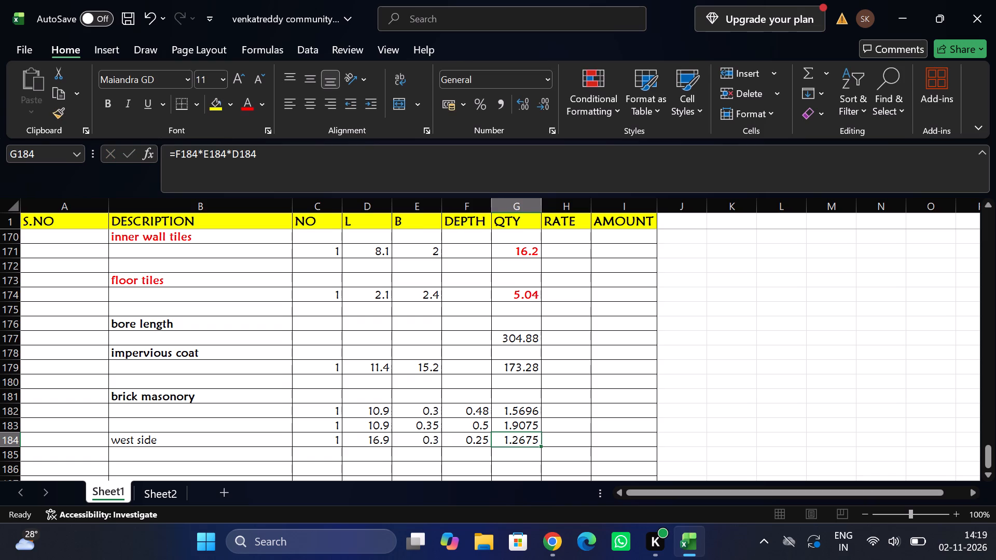
Enter number 1, length 16.9, breadth 0.35 and depth 0.3 in row 185 and fill the quantity formula down into G185.
{"action": "left_click", "coordinate": [310, 454]}
{"action": "key", "text": "1"}
{"action": "key", "text": "Tab"}
{"action": "type", "text": "16"}
{"action": "type", "text": ".9"}
{"action": "key", "text": "Tab"}
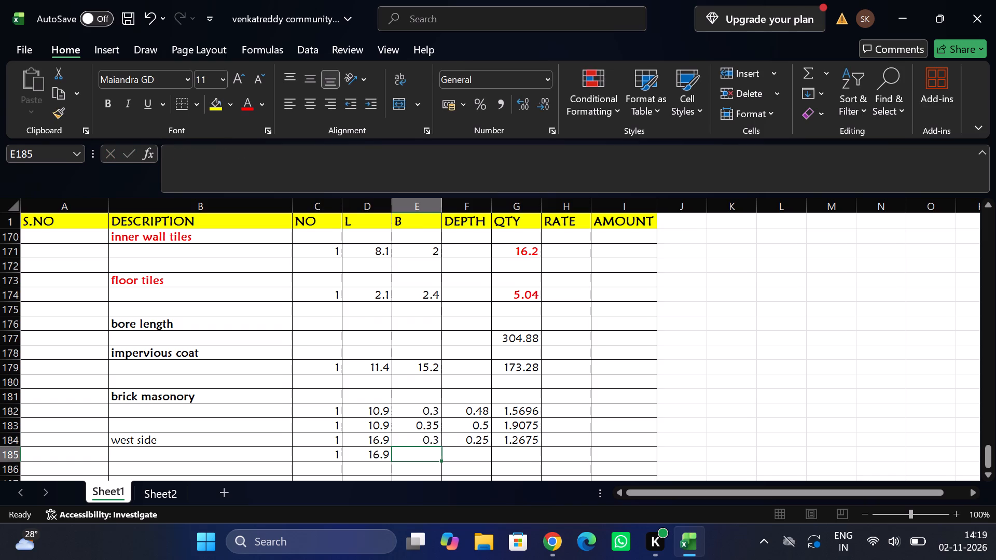
{"action": "key", "text": "0"}
{"action": "type", "text": ".35"}
{"action": "key", "text": "Tab"}
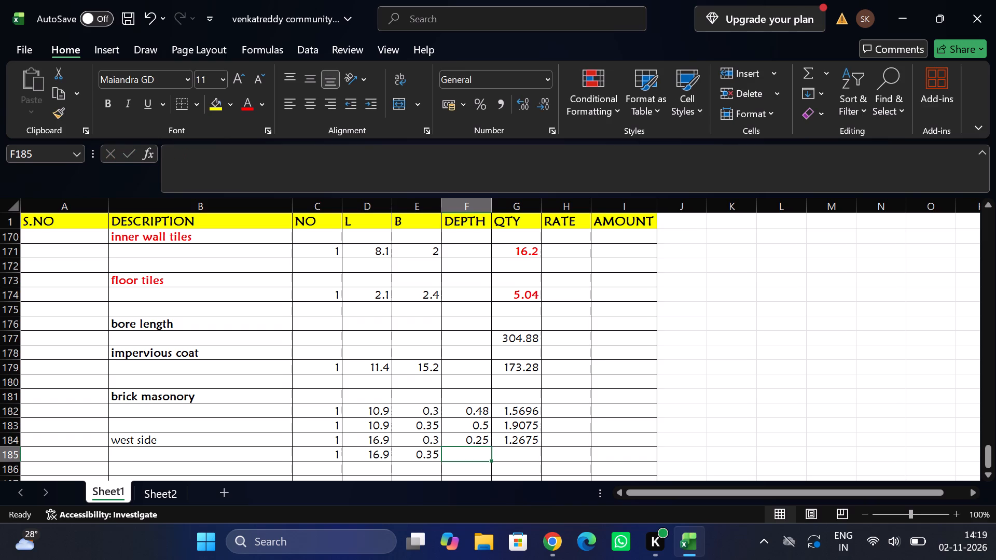
{"action": "type", "text": "0.3"}
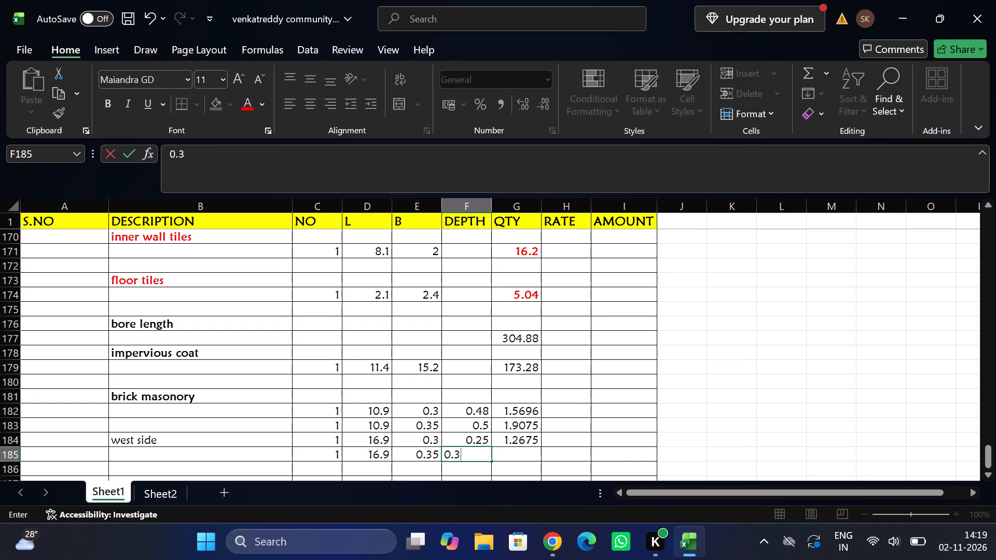
{"action": "key", "text": "Tab"}
{"action": "key", "text": "ctrl+d"}
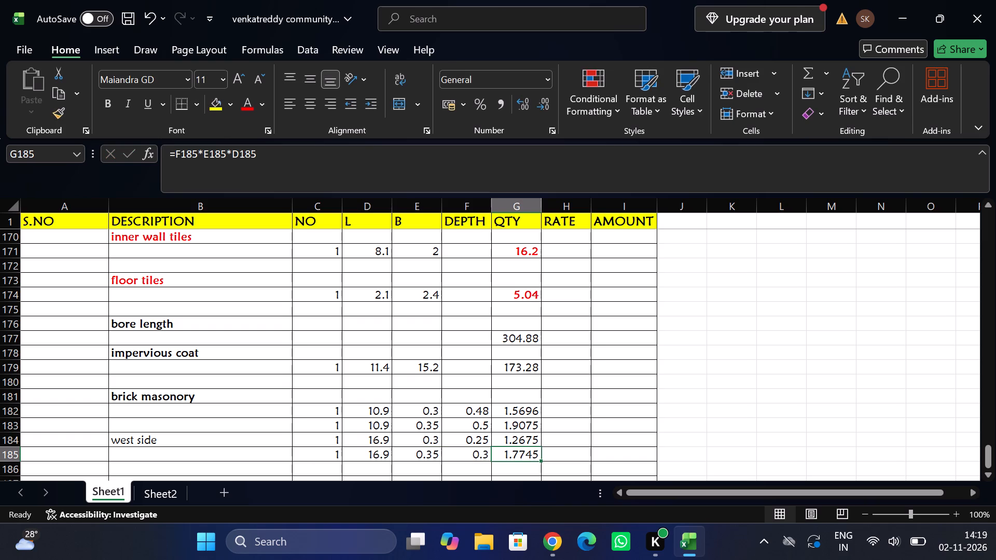
Total the brick masonry quantities G182:G185 in G186 and make the total bold.
{"action": "left_click_drag", "start_coordinate": [511, 412], "coordinate": [511, 418]}
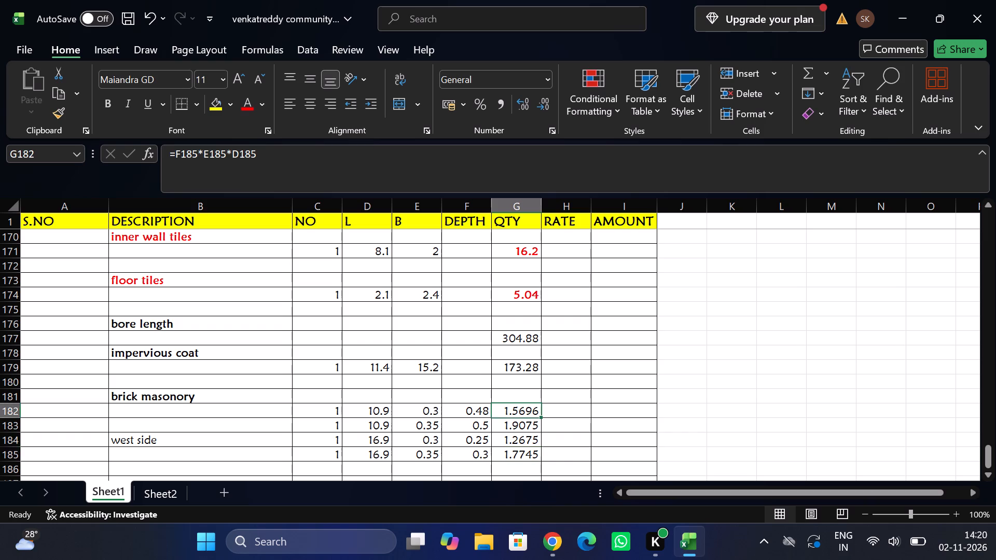
{"action": "left_click_drag", "start_coordinate": [511, 418], "coordinate": [511, 463]}
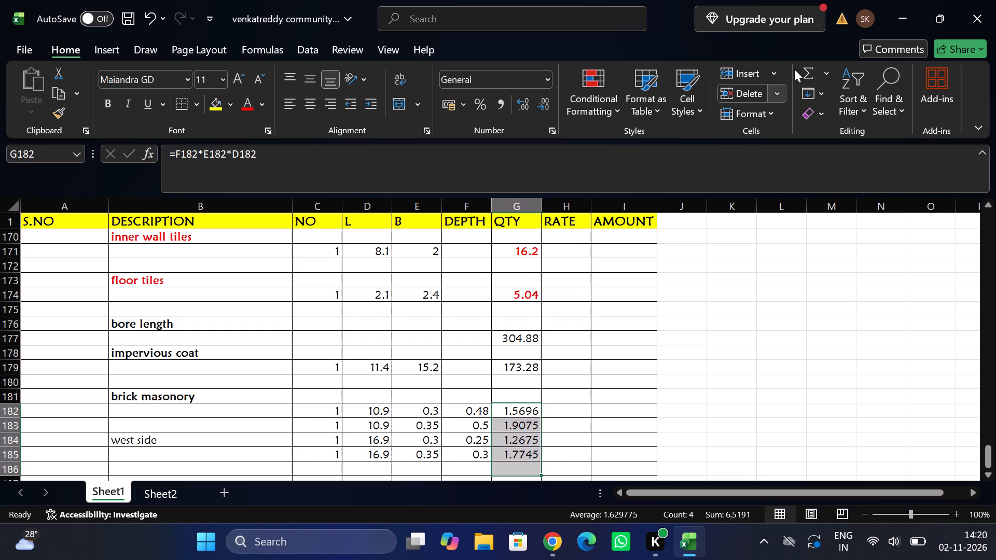
{"action": "left_click", "coordinate": [807, 66]}
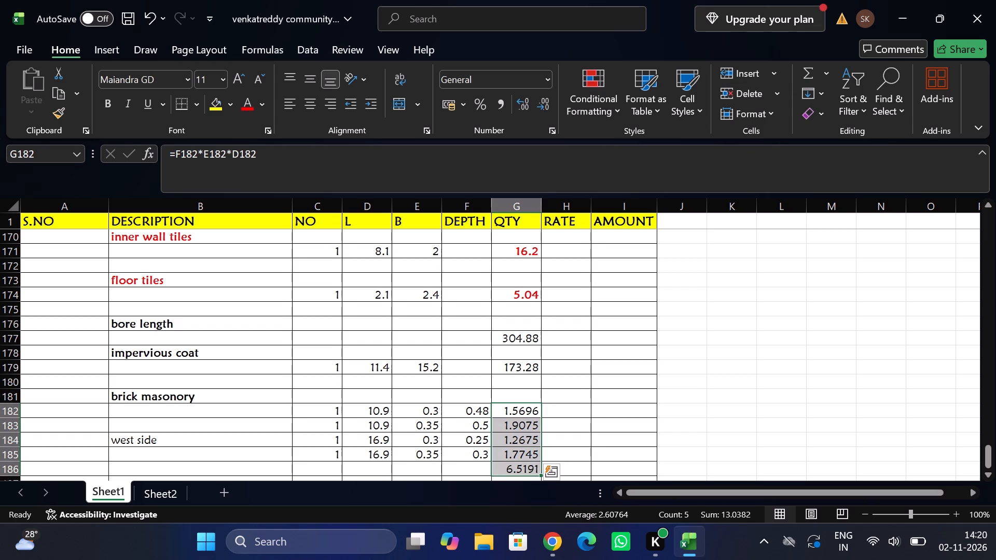
{"action": "left_click", "coordinate": [518, 466]}
{"action": "key", "text": "ctrl+b"}
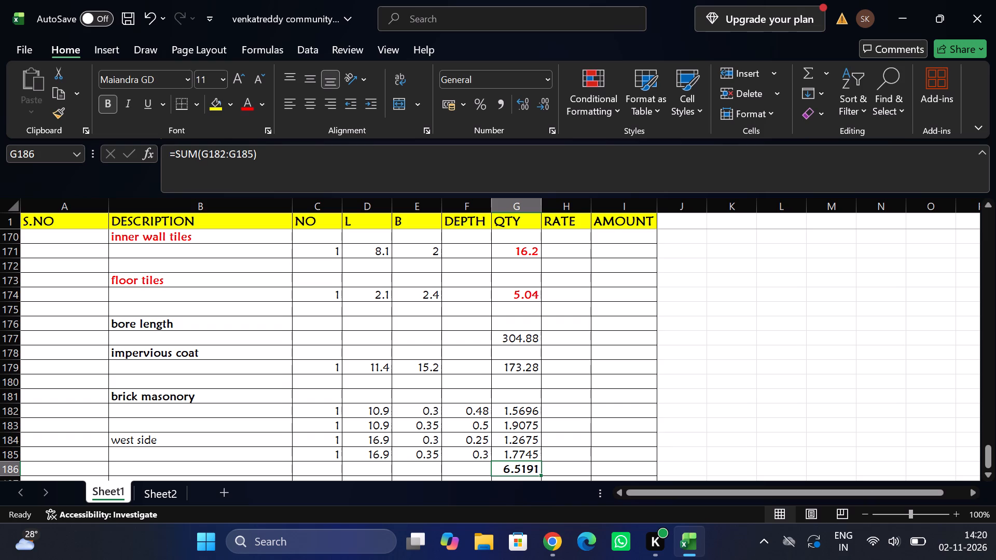
Add a "grills" heading in B187 and make it bold.
{"action": "scroll", "coordinate": [518, 466], "scroll_direction": "down", "scroll_amount": 1}
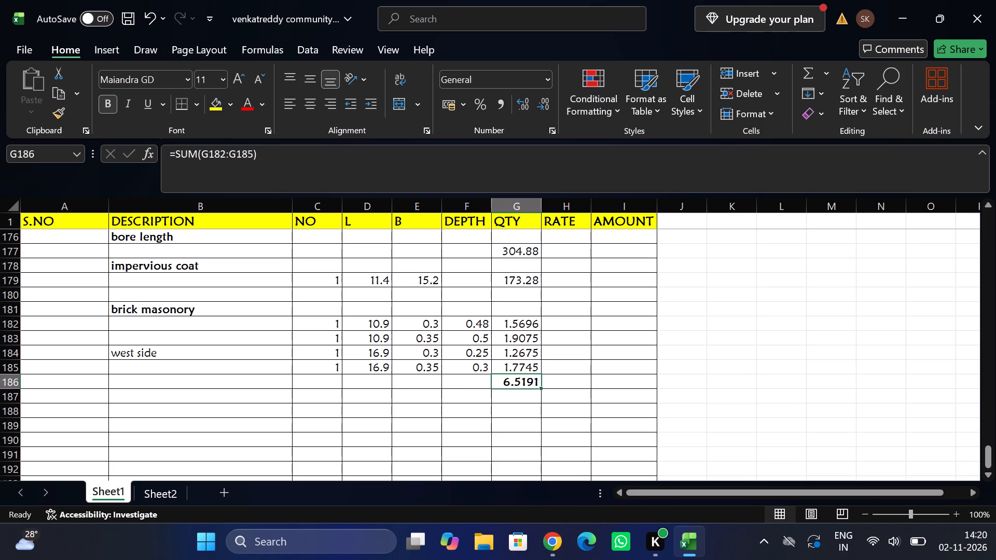
{"action": "left_click", "coordinate": [192, 399]}
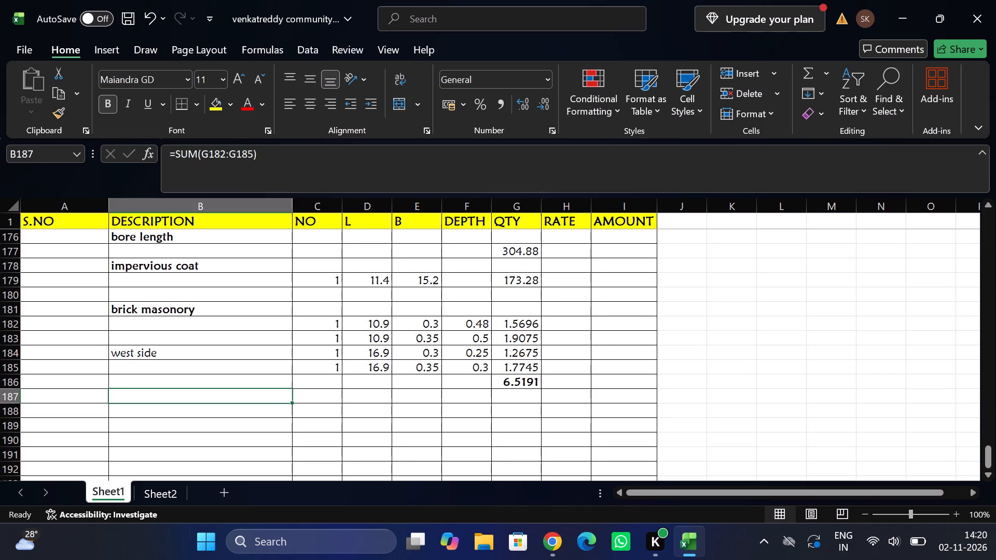
{"action": "type", "text": "grills"}
{"action": "key", "text": "Tab"}
{"action": "key", "text": "shift+Tab"}
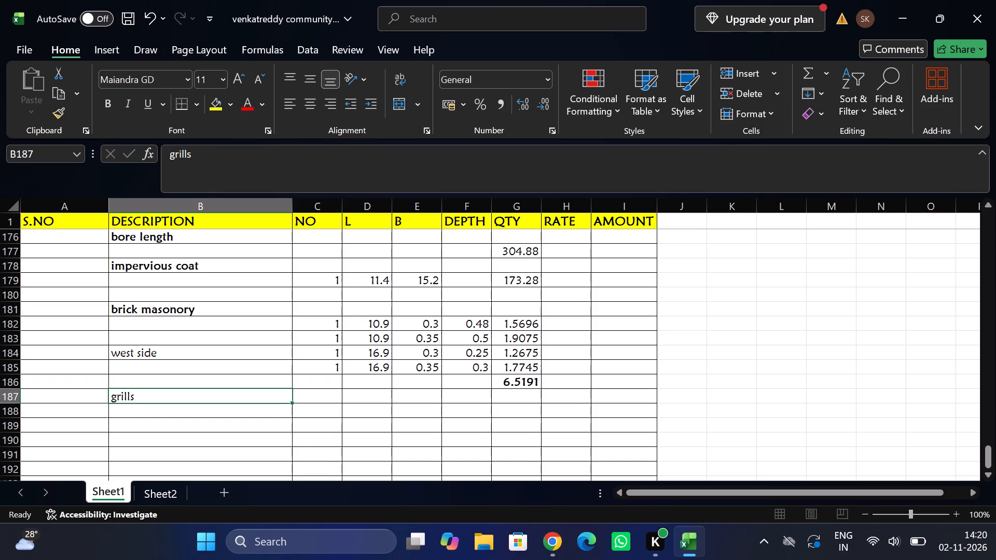
{"action": "key", "text": "ctrl+b"}
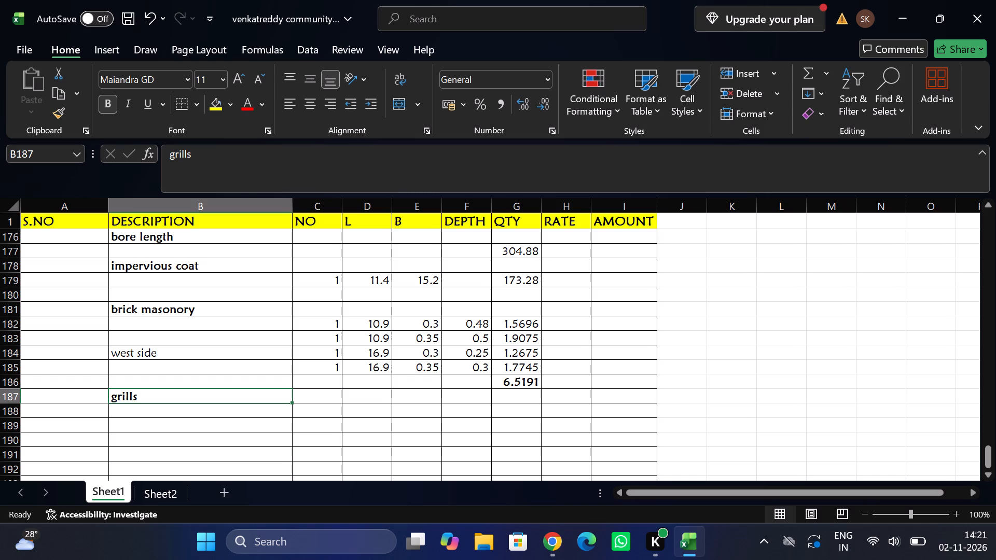
Enter 800 as the grills quantity in G188.
{"action": "left_click", "coordinate": [502, 410]}
{"action": "type", "text": "800"}
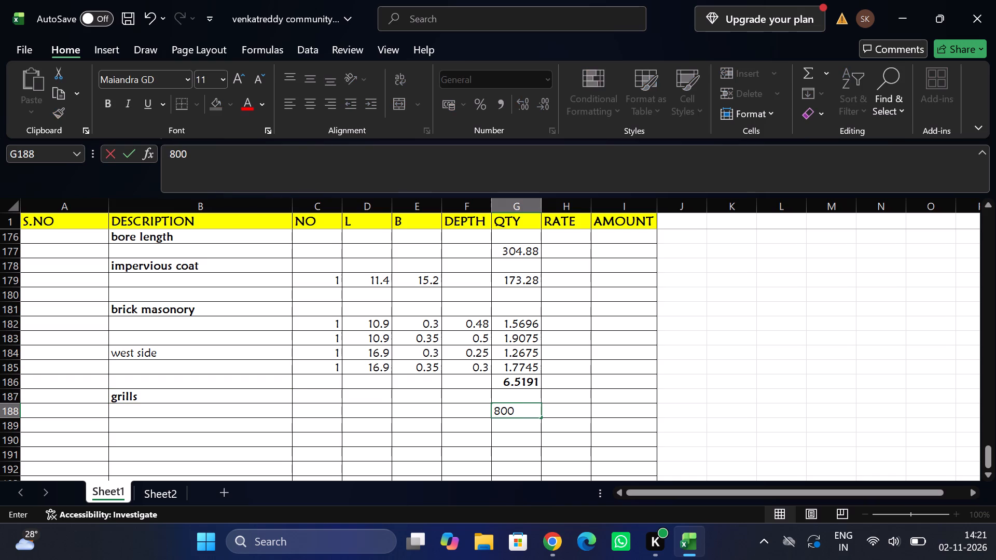
{"action": "key", "text": "Down"}
{"action": "key", "text": "Up"}
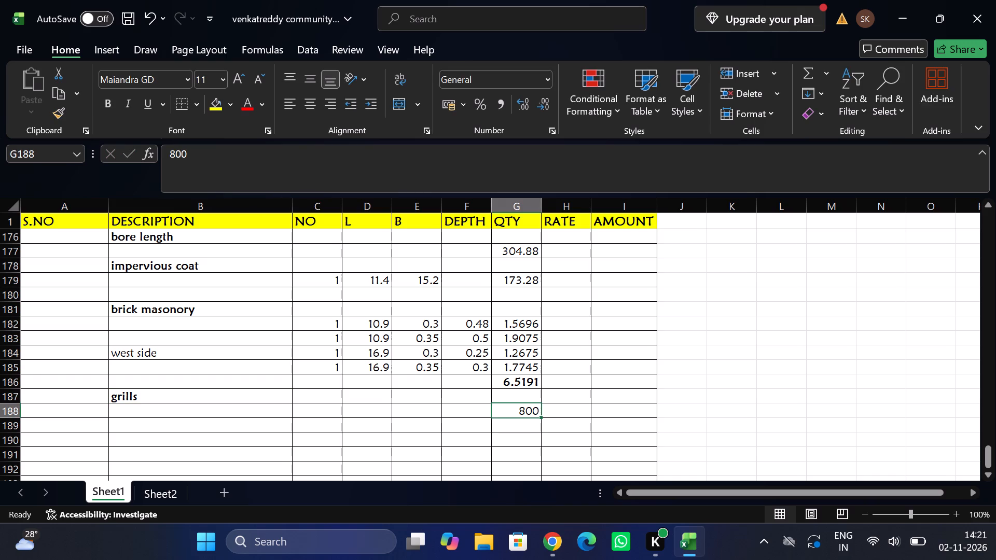
Save the workbook, discarding the stray "s" entry in G188 so that it keeps 800.
{"action": "key", "text": "ctrl+s"}
{"action": "key", "text": "ctrl+s"}
{"action": "key", "text": "ctrl+s"}
{"action": "key", "text": "ctrl+s"}
{"action": "key", "text": "ctrl+s"}
{"action": "key", "text": "ctrl+s"}
{"action": "key", "text": "ctrl+s"}
{"action": "key", "text": "ctrl+s"}
{"action": "key", "text": "ctrl+s"}
{"action": "key", "text": "ctrl+s"}
{"action": "key", "text": "ctrl+s"}
{"action": "key", "text": "ctrl+s"}
{"action": "key", "text": "ctrl+s"}
{"action": "key", "text": "ctrl+s"}
{"action": "key", "text": "ctrl+s"}
{"action": "key", "text": "ctrl+s"}
{"action": "key", "text": "ctrl+s"}
{"action": "key", "text": "ctrl+s"}
{"action": "key", "text": "ctrl+s"}
{"action": "key", "text": "ctrl+s"}
{"action": "key", "text": "ctrl+s"}
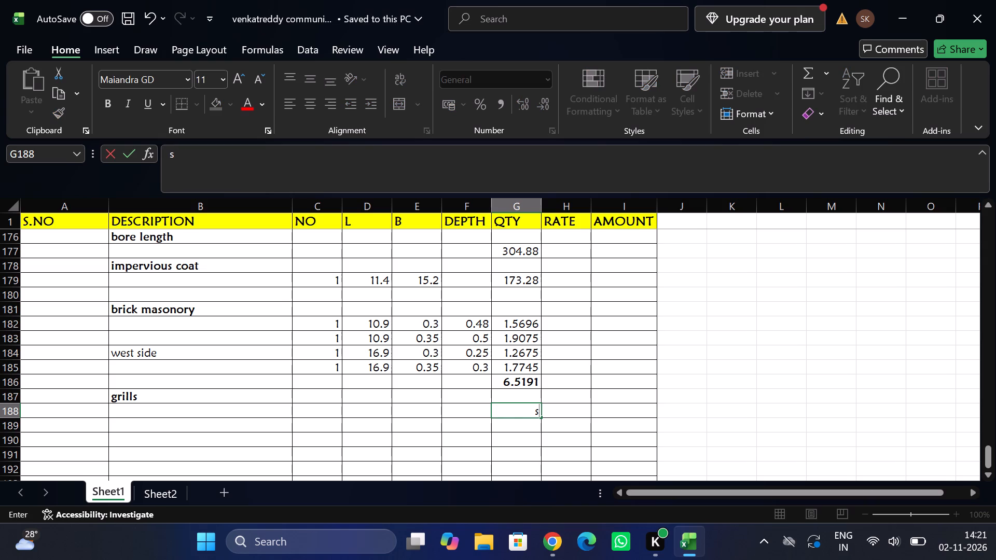
{"action": "key", "text": "ctrl+z"}
{"action": "key", "text": "Return"}
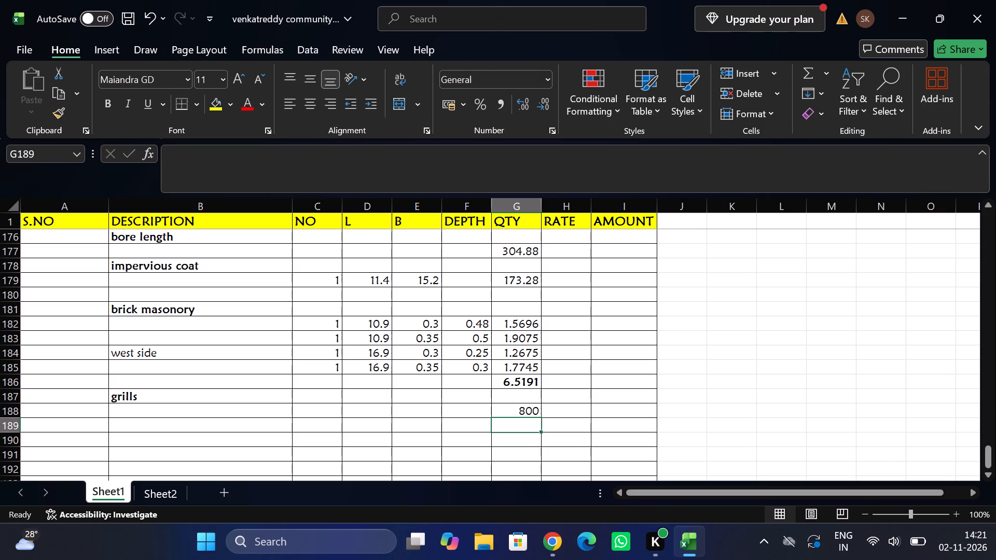
{"action": "key", "text": "ctrl+s"}
{"action": "key", "text": "ctrl+s"}
{"action": "key", "text": "ctrl+s"}
{"action": "key", "text": "ctrl+s"}
{"action": "key", "text": "ctrl+s"}
{"action": "key", "text": "ctrl+s"}
{"action": "key", "text": "ctrl+s"}
{"action": "key", "text": "ctrl+s"}
{"action": "key", "text": "ctrl+s"}
{"action": "key", "text": "ctrl+s"}
{"action": "key", "text": "ctrl+s"}
{"action": "key", "text": "ctrl+s"}
{"action": "key", "text": "ctrl+s"}
{"action": "key", "text": "ctrl+s"}
{"action": "key", "text": "ctrl+s"}
{"action": "key", "text": "ctrl+s"}
{"action": "key", "text": "ctrl+s"}
{"action": "key", "text": "ctrl+s"}
{"action": "key", "text": "ctrl+s"}
{"action": "key", "text": "ctrl+s"}
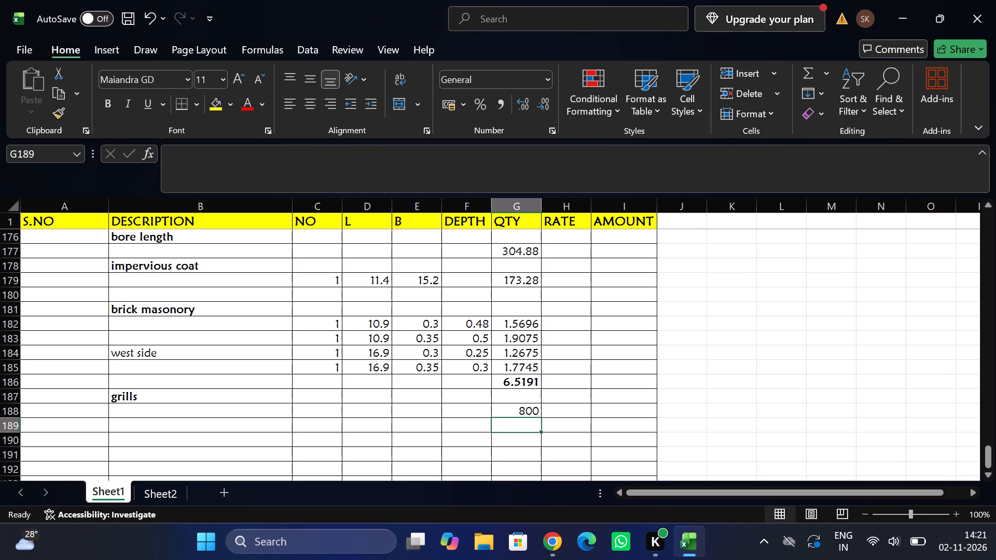
{"action": "key", "text": "ctrl+s"}
{"action": "key", "text": "ctrl+s"}
{"action": "key", "text": "ctrl+s"}
{"action": "key", "text": "ctrl+s"}
{"action": "key", "text": "ctrl+s"}
{"action": "key", "text": "ctrl+s"}
{"action": "key", "text": "ctrl+s"}
{"action": "key", "text": "ctrl+s"}
{"action": "key", "text": "ctrl+s"}
{"action": "key", "text": "ctrl+s"}
{"action": "key", "text": "ctrl+s"}
{"action": "key", "text": "ctrl+s"}
{"action": "key", "text": "ctrl+s"}
{"action": "key", "text": "ctrl+s"}
{"action": "key", "text": "ctrl+s"}
{"action": "key", "text": "ctrl+s"}
{"action": "key", "text": "ctrl+s"}
{"action": "key", "text": "ctrl+s"}
{"action": "key", "text": "ctrl+s"}
{"action": "key", "text": "ctrl+s"}
{"action": "left_click", "coordinate": [655, 384]}
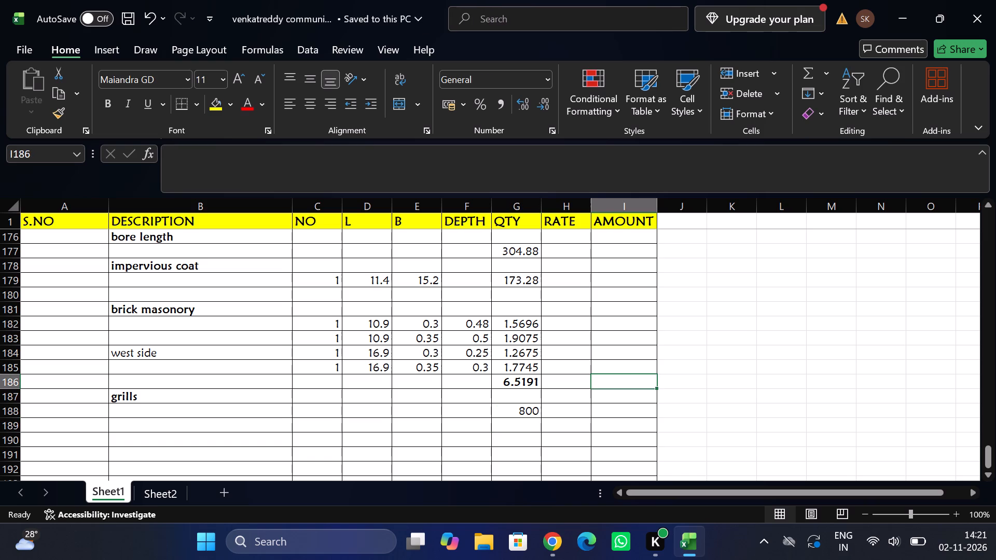